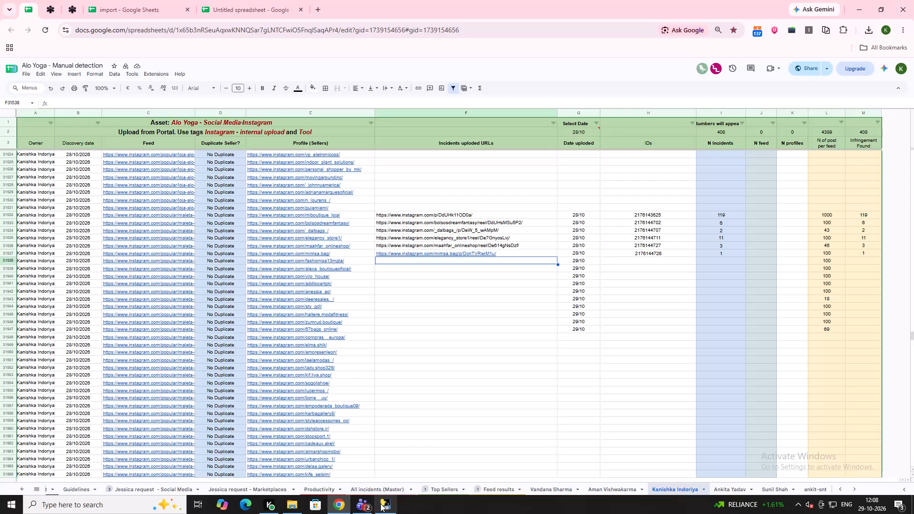
Check the progress of the running AloOCR scan in its console window.
left_click(387, 474)
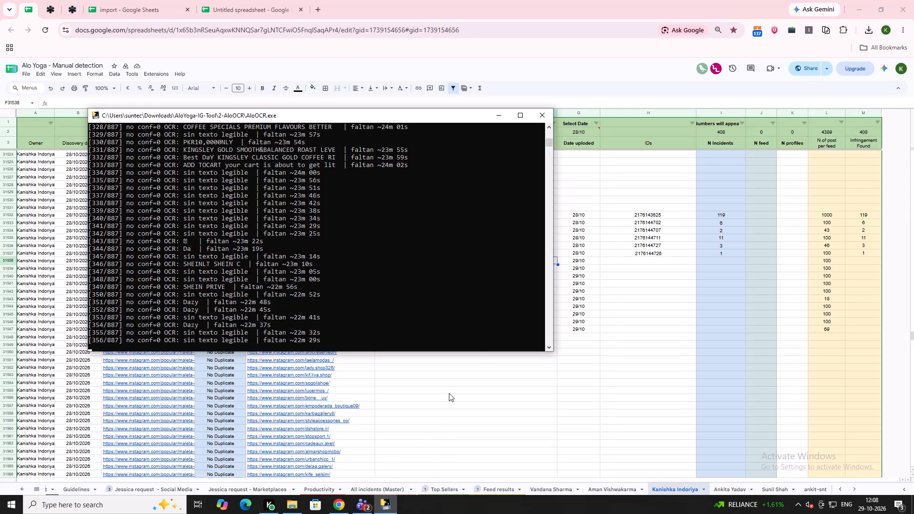
left_click(497, 114)
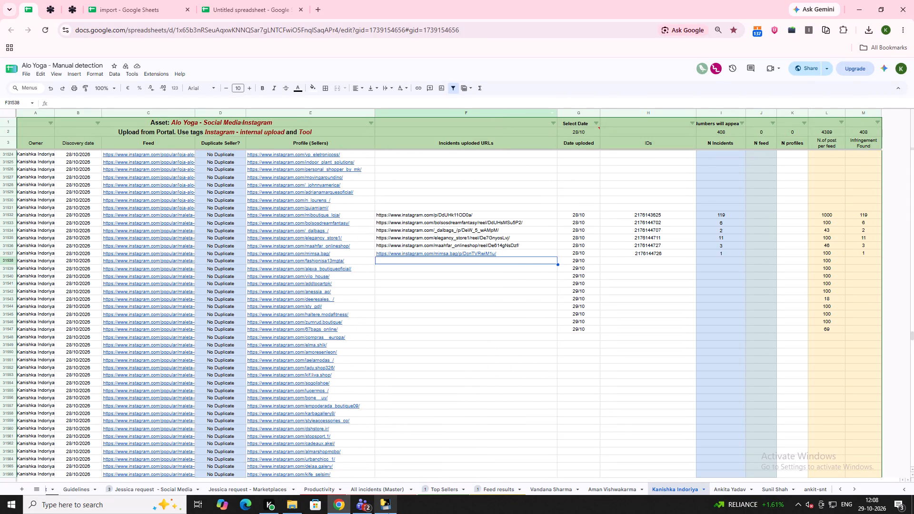
left_click(387, 509)
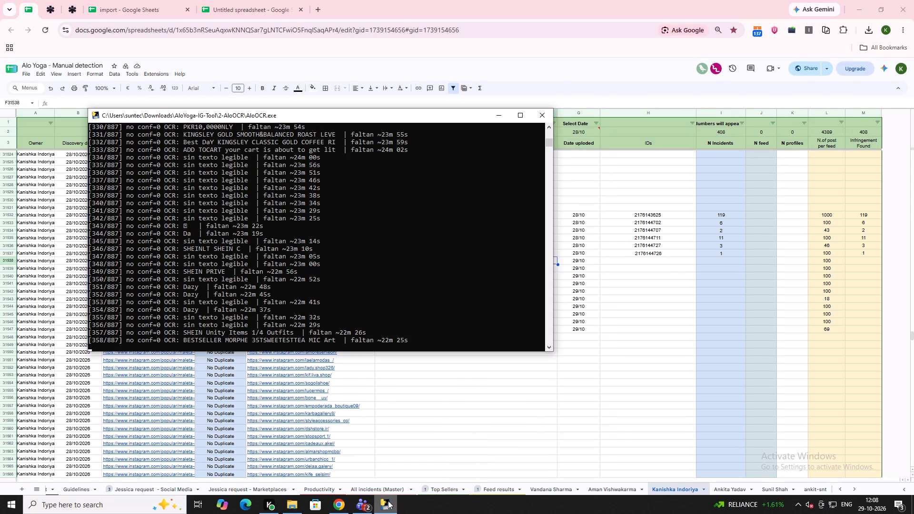
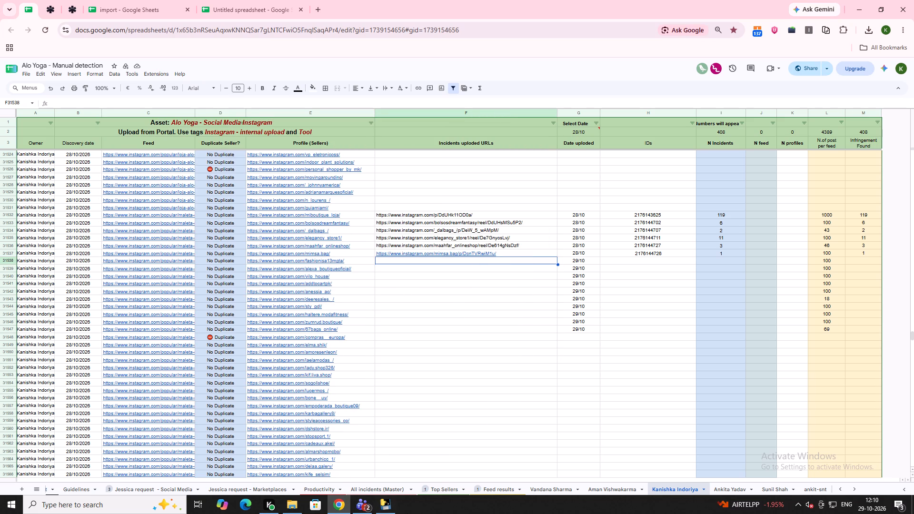
Switch back to the AloOCR console window to check how far the scan has progressed.
left_click(381, 499)
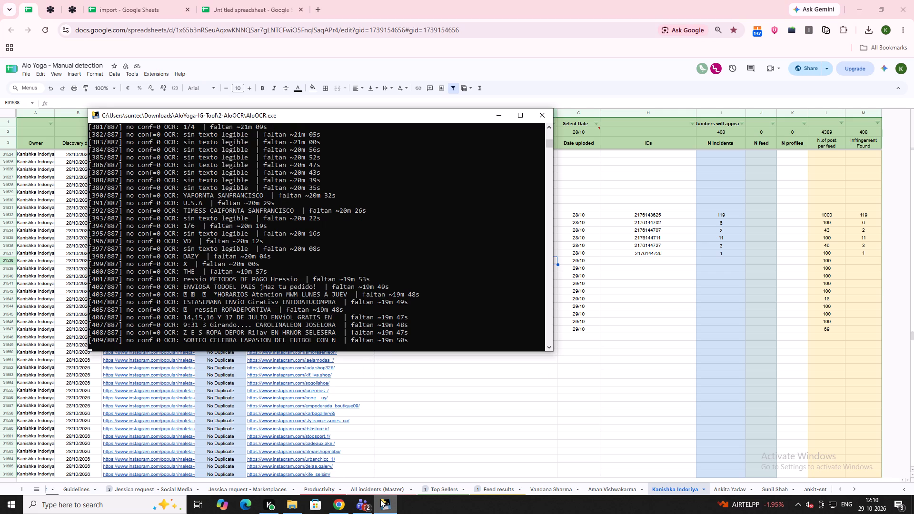
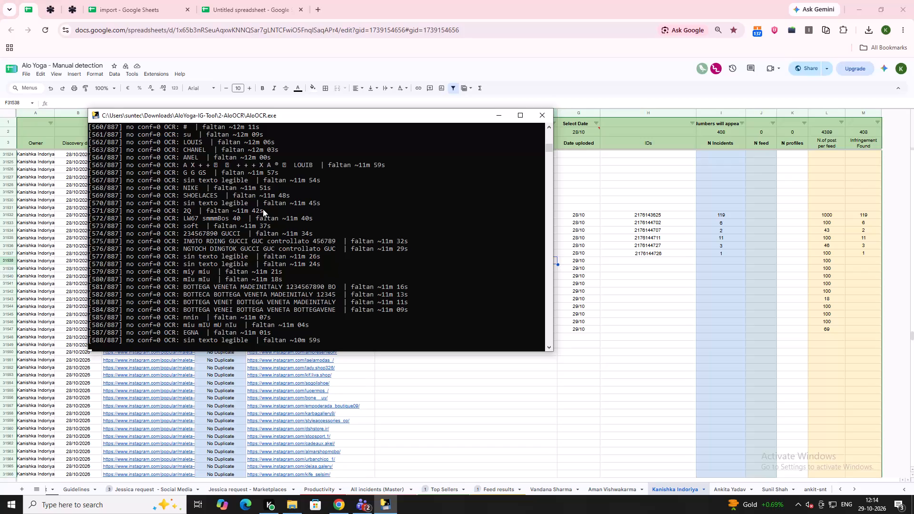
Minimise the AloOCR console window to return to the Alo Yoga manual detection spreadsheet.
left_click(502, 119)
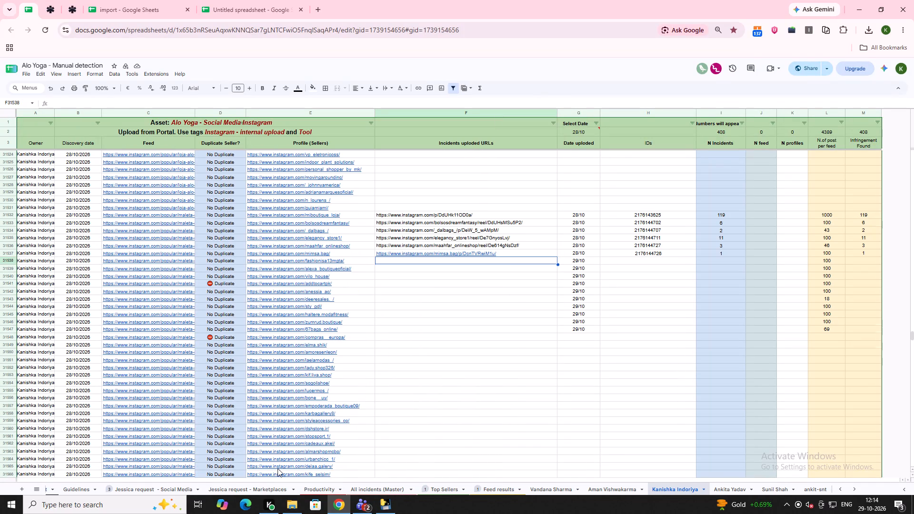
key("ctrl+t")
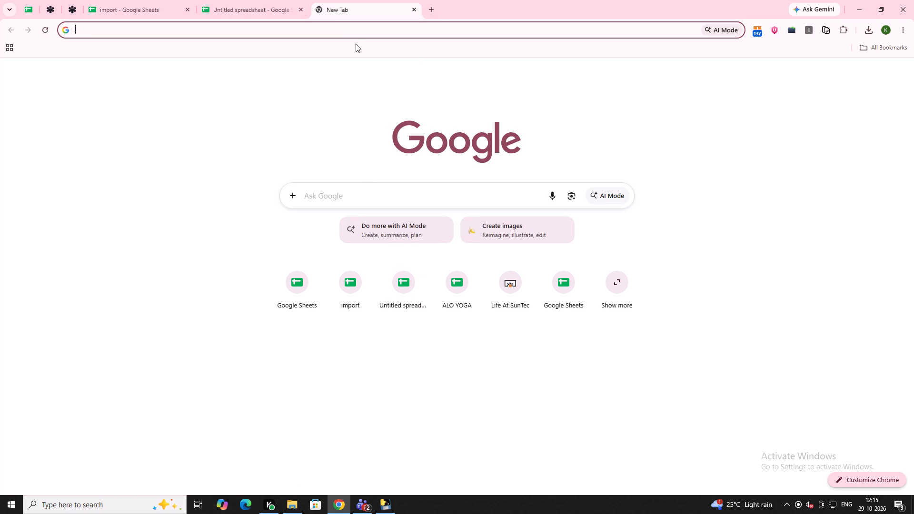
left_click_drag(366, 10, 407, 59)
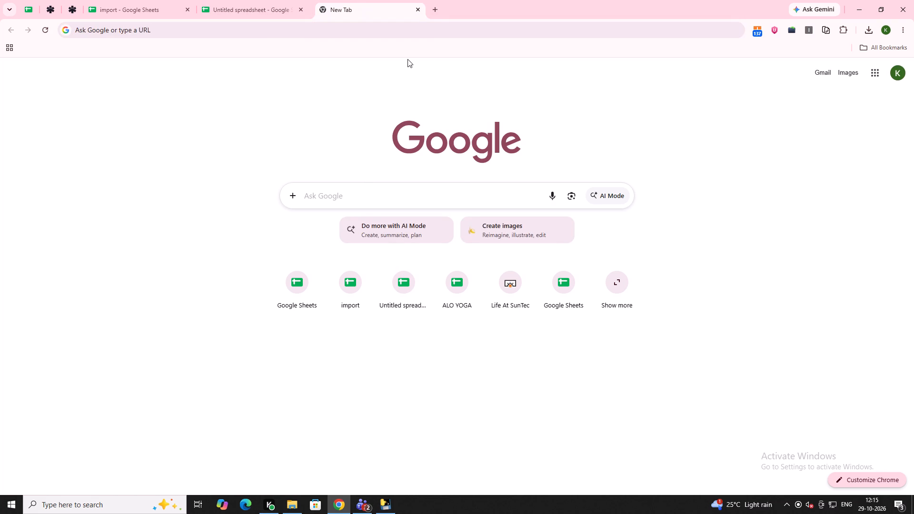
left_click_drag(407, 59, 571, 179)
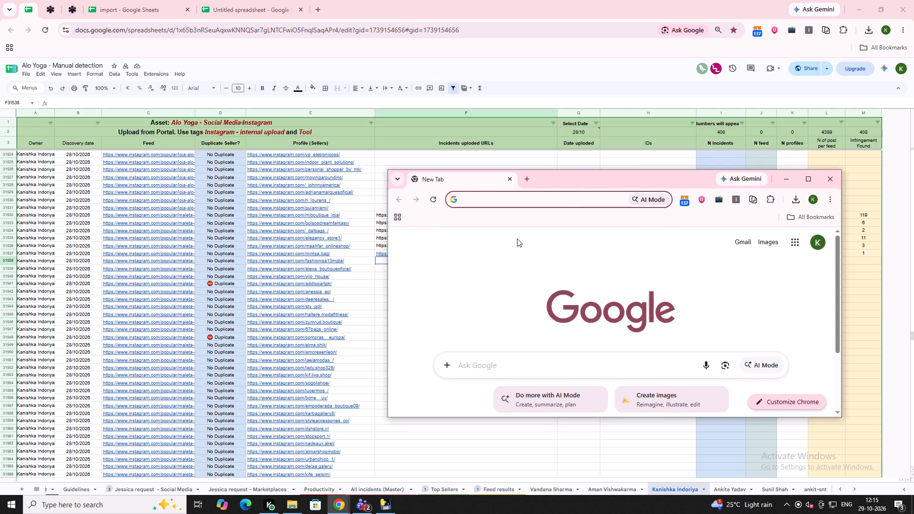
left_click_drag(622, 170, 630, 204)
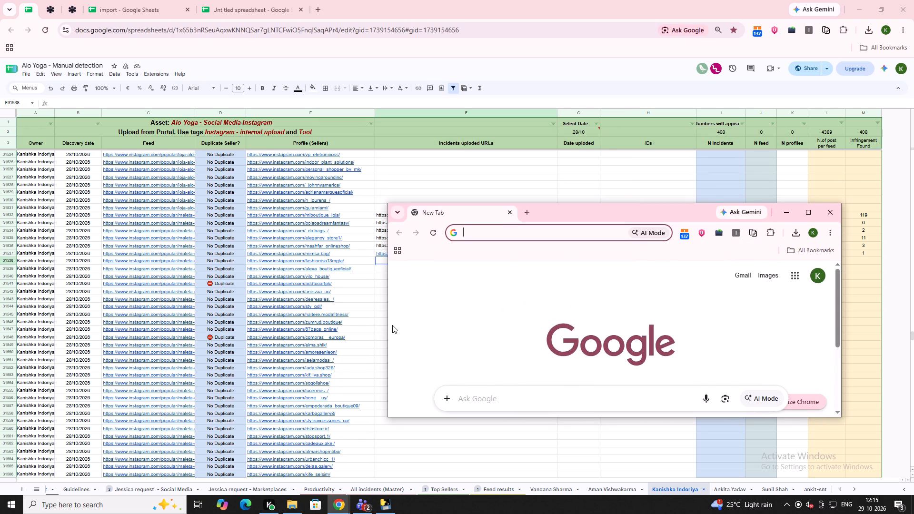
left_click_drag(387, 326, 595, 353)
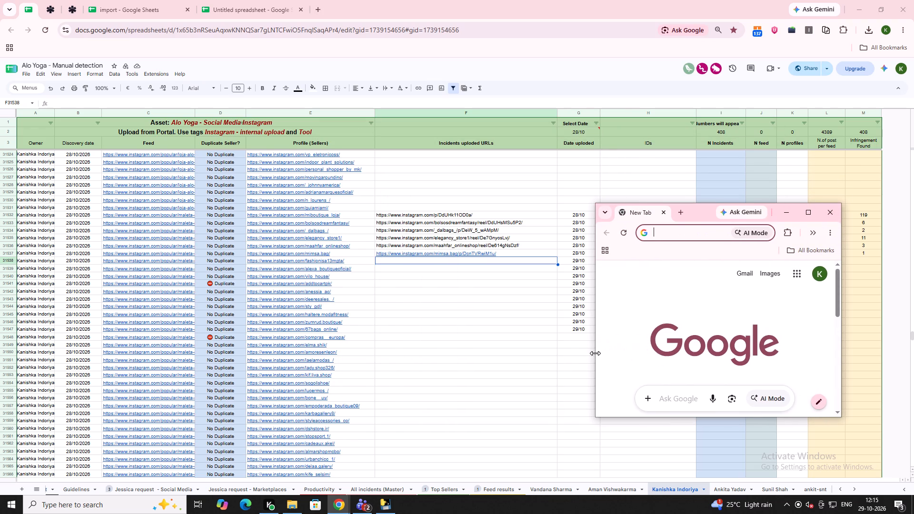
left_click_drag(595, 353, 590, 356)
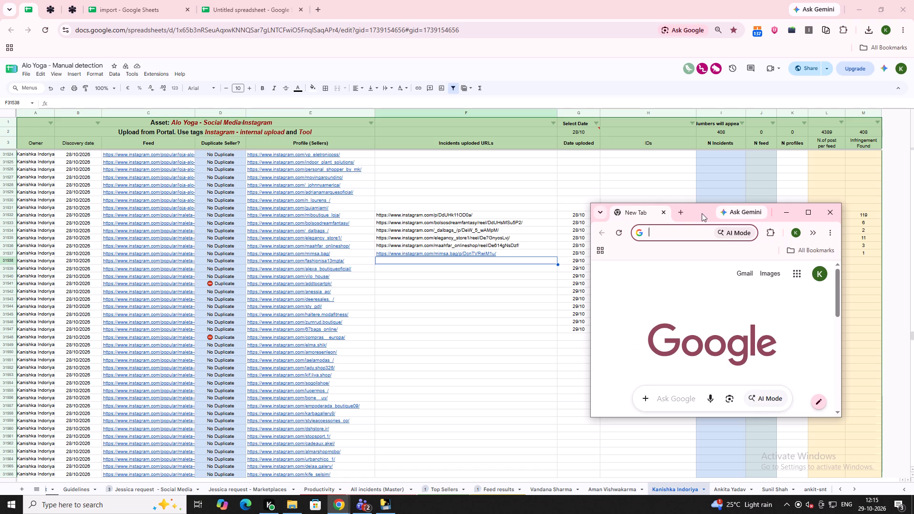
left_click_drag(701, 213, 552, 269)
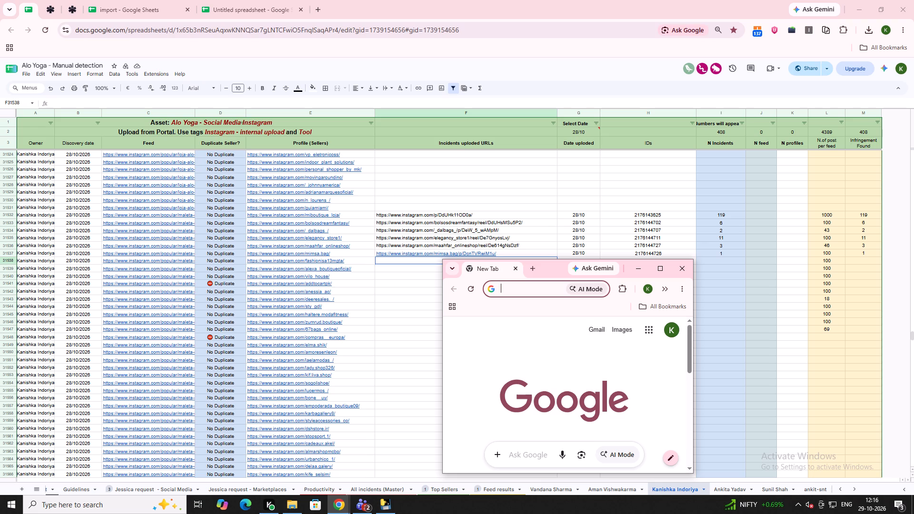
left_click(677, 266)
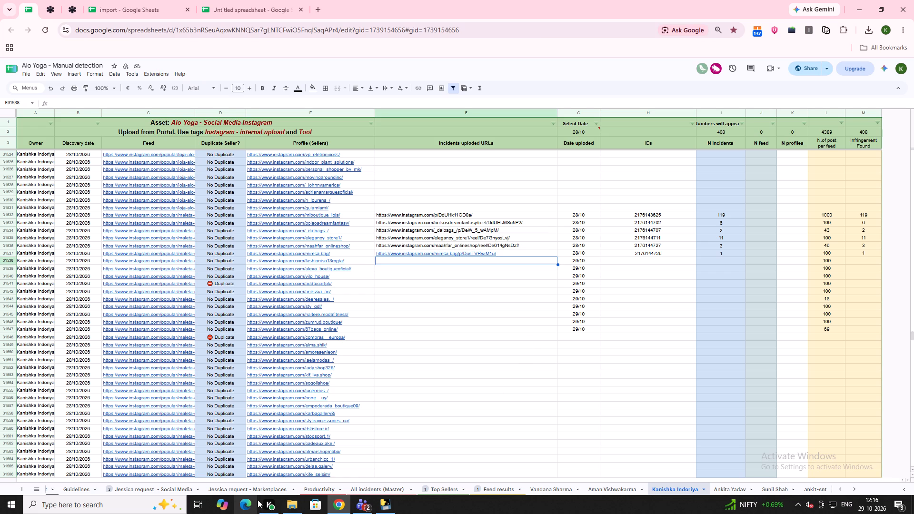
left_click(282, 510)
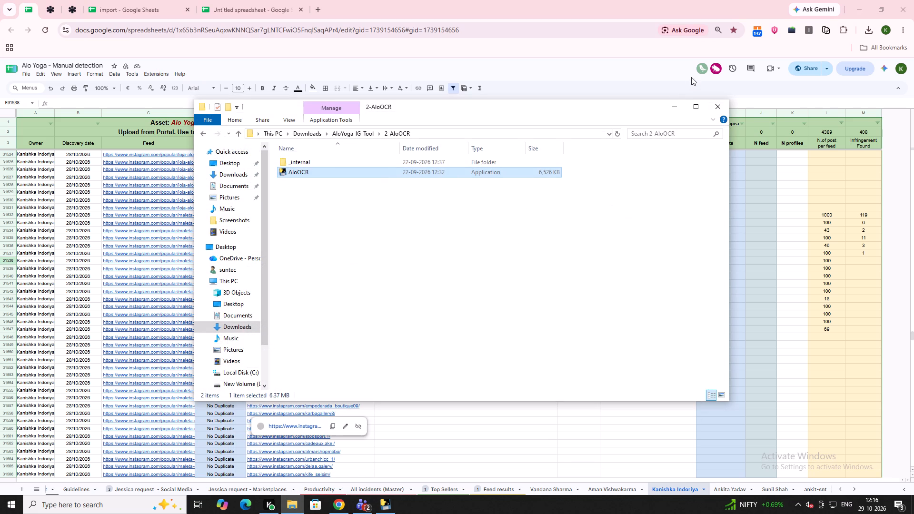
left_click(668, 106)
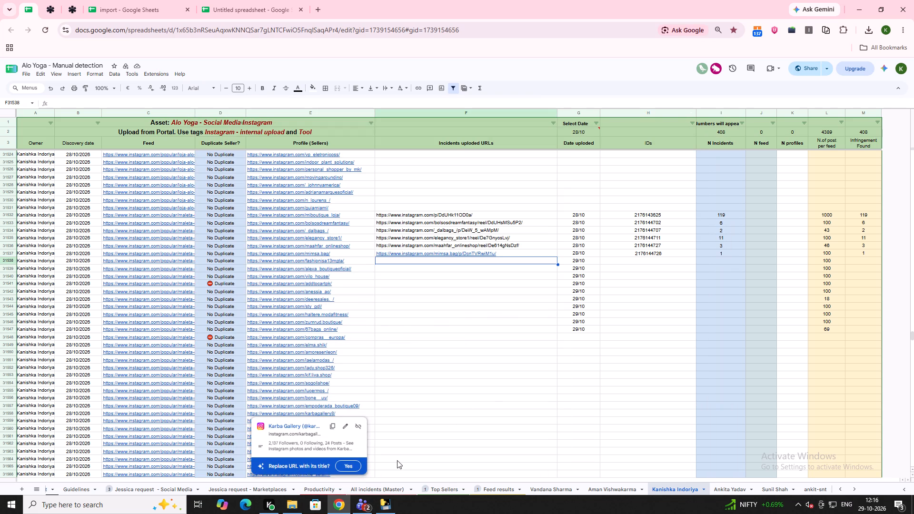
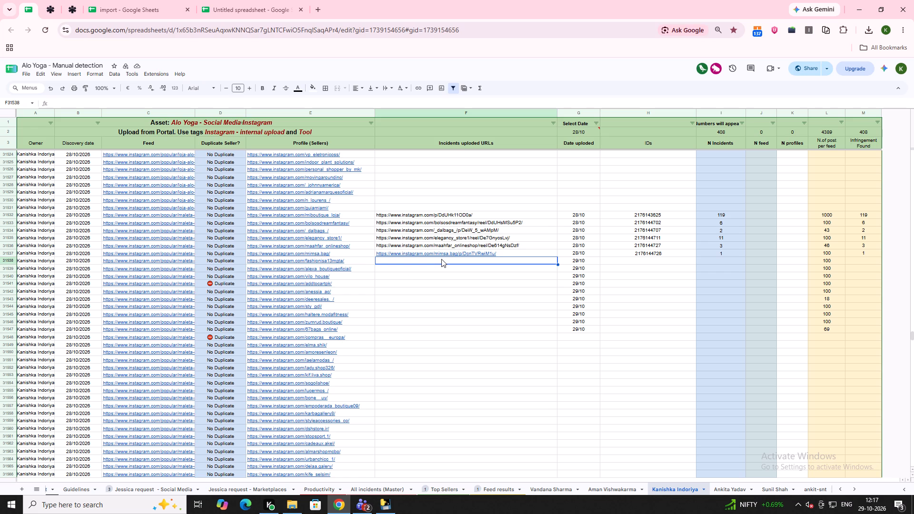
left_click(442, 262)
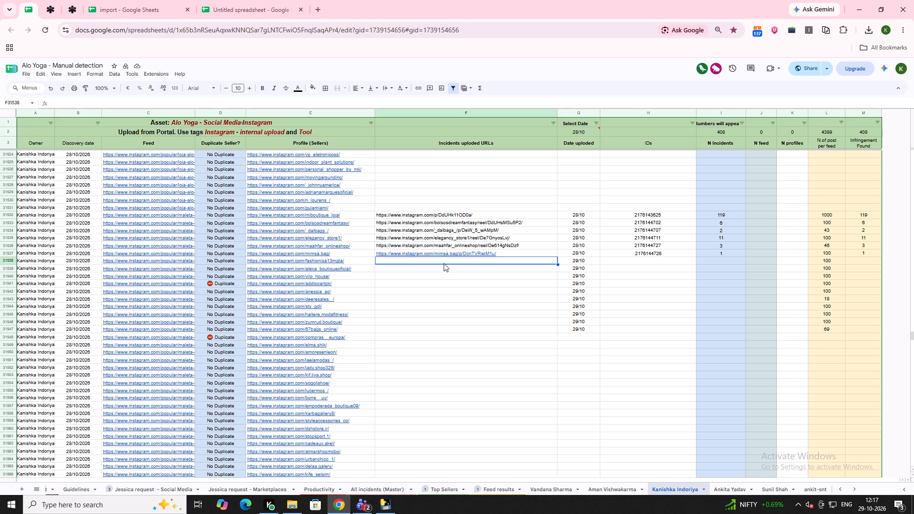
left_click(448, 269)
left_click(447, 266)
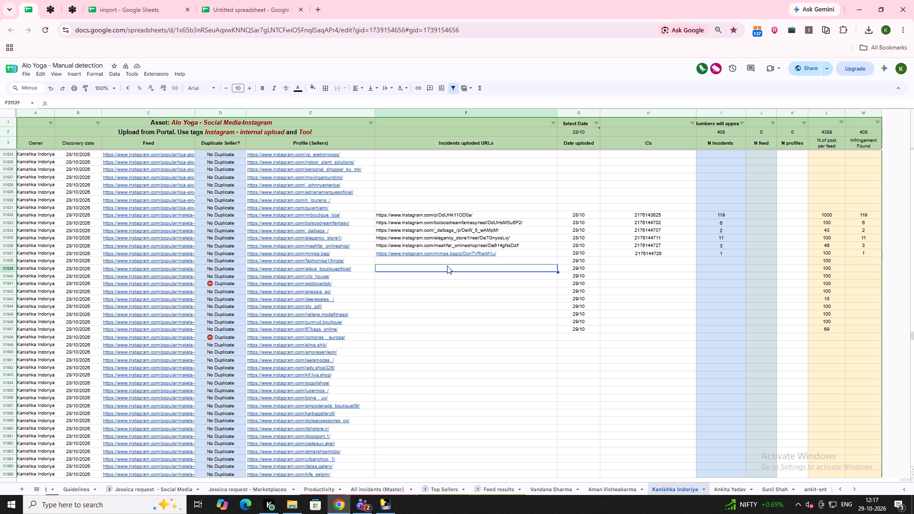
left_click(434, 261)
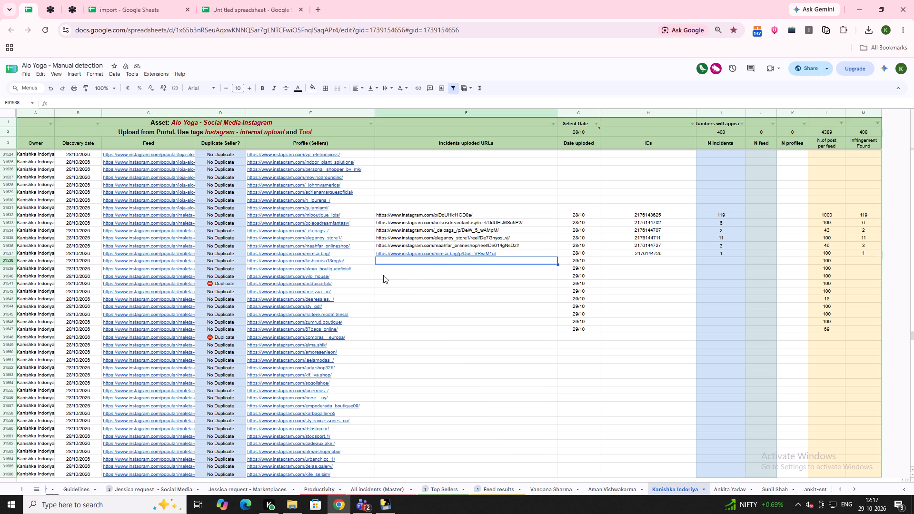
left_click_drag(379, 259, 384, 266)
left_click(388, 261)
Switch to the AloOCR console window and review the scan's earlier and latest OCR output lines and remaining time.
left_click(383, 502)
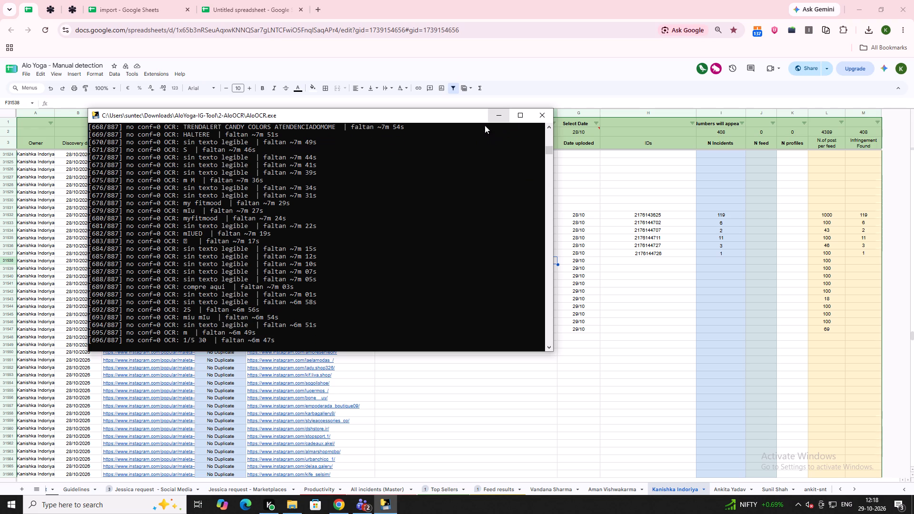
scroll(229, 279, "down", 4)
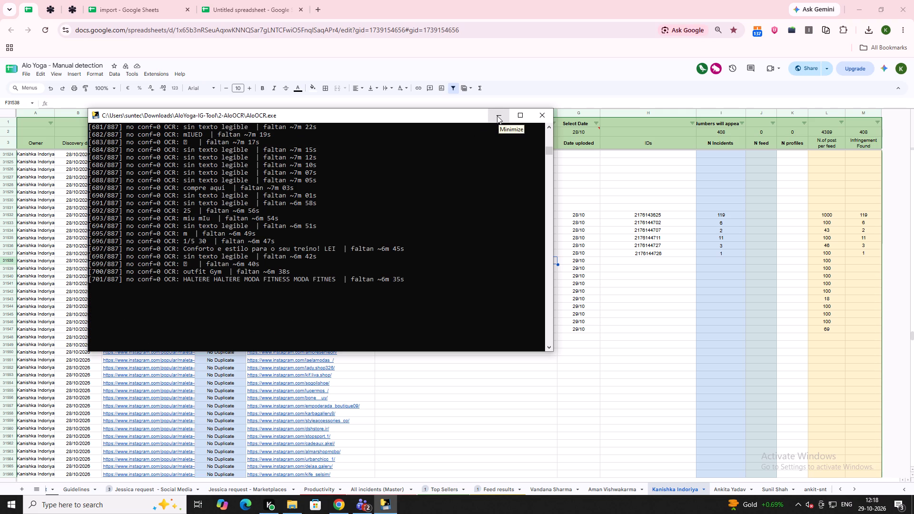
scroll(275, 263, "up", 8)
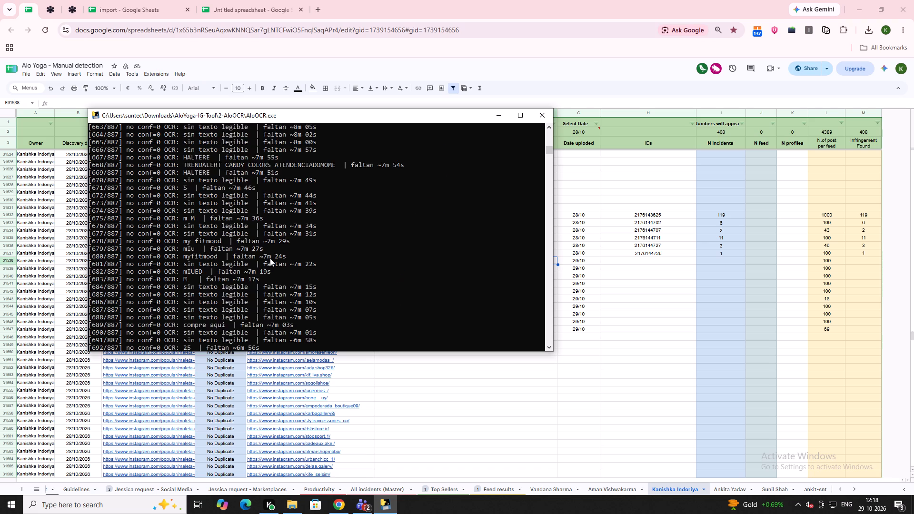
scroll(270, 258, "up", 11)
scroll(270, 258, "up", 20)
scroll(270, 258, "up", 9)
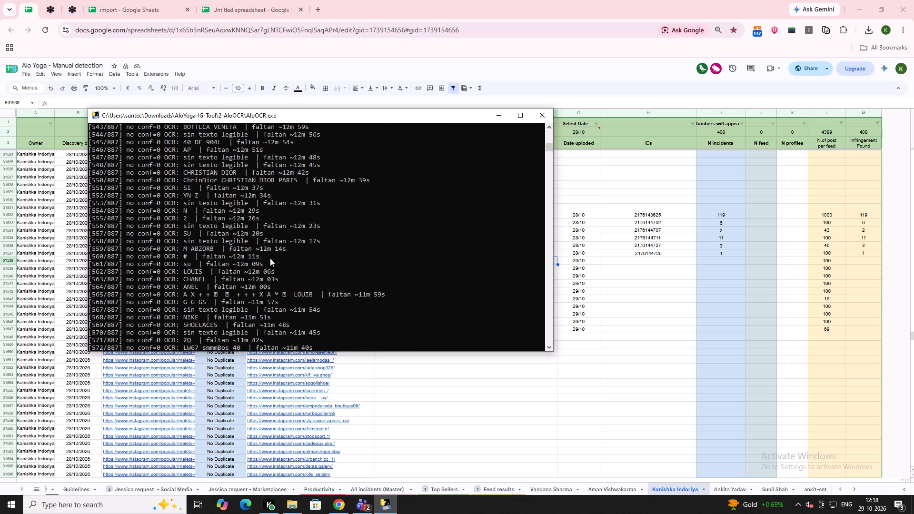
scroll(270, 258, "up", 11)
scroll(270, 258, "down", 1)
scroll(270, 258, "up", 7)
scroll(270, 258, "down", 18)
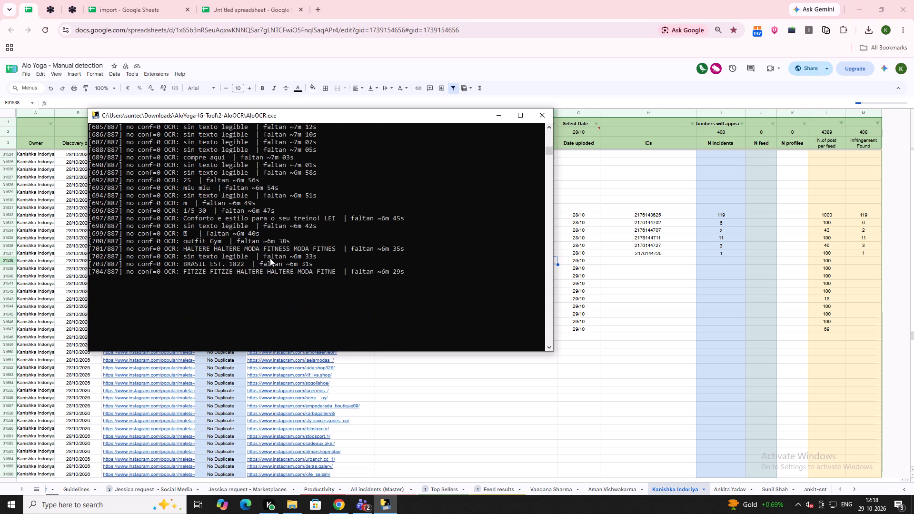
scroll(270, 258, "down", 4)
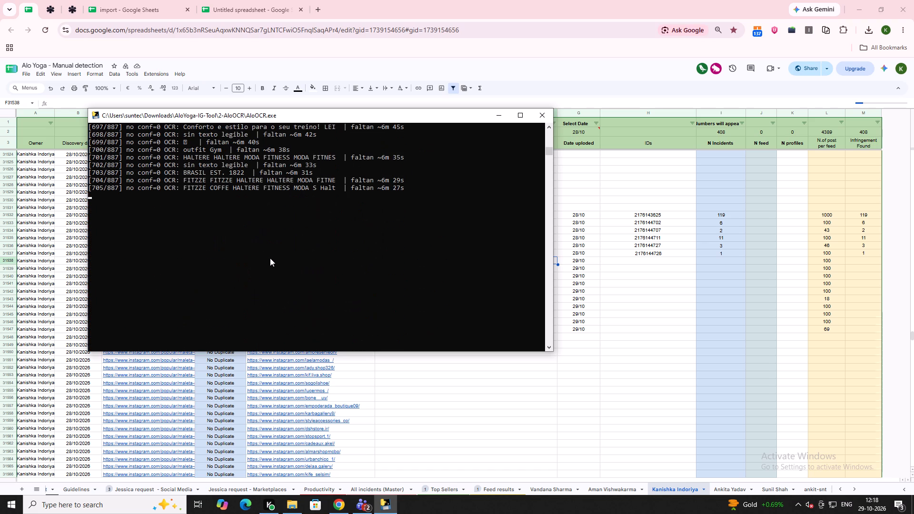
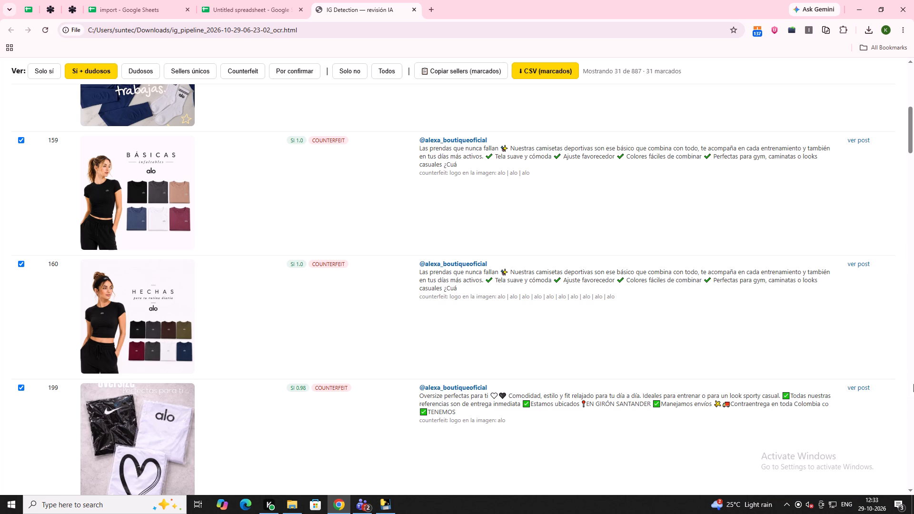
Filter the IG Detection review to counterfeit listings and export the marked listings as CSV.
scroll(332, 331, "up", 20)
scroll(332, 331, "up", 3)
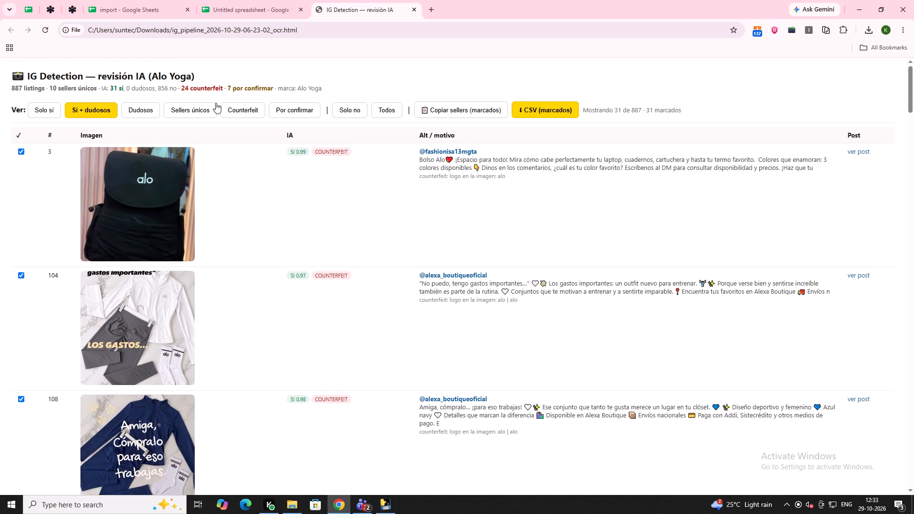
triple_click(251, 109)
triple_click(251, 109)
triple_click(251, 109)
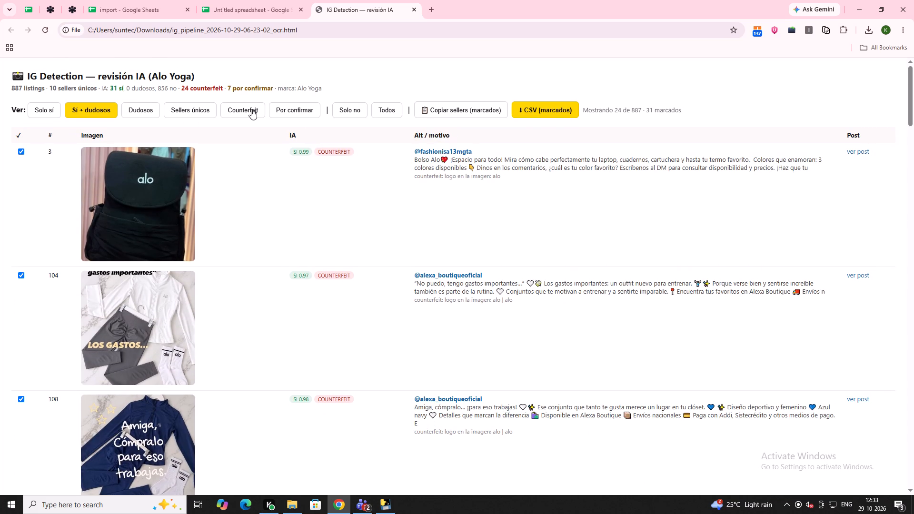
left_click(556, 111)
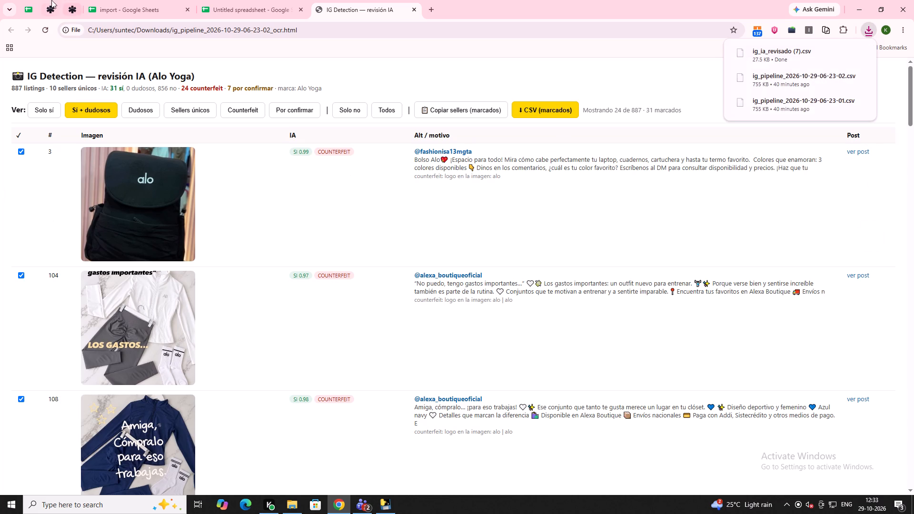
In the import spreadsheet, import ig_ia_revisado (7).csv by uploading it from Downloads.
left_click(106, 0)
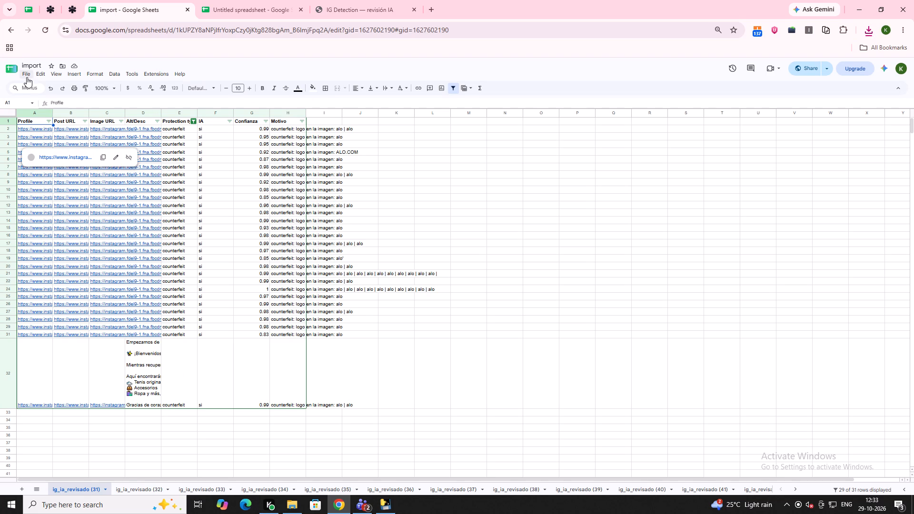
left_click(30, 71)
left_click(53, 111)
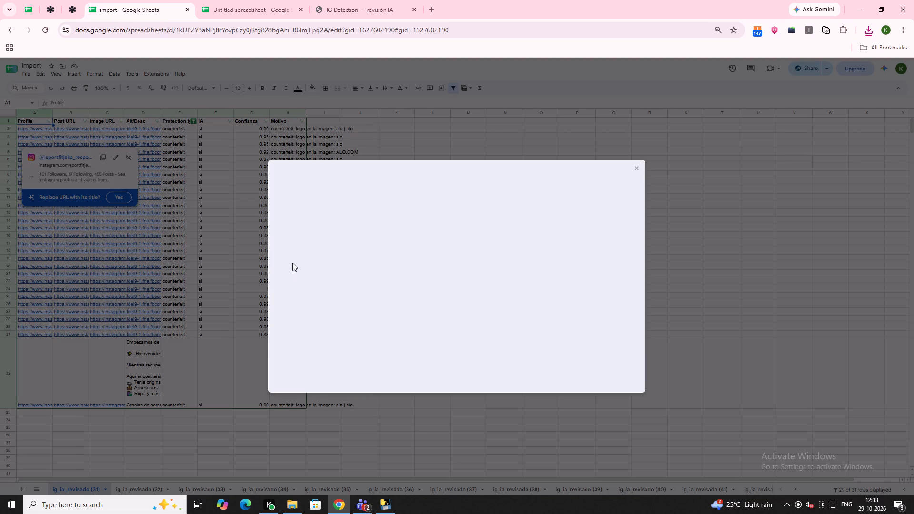
left_click(397, 193)
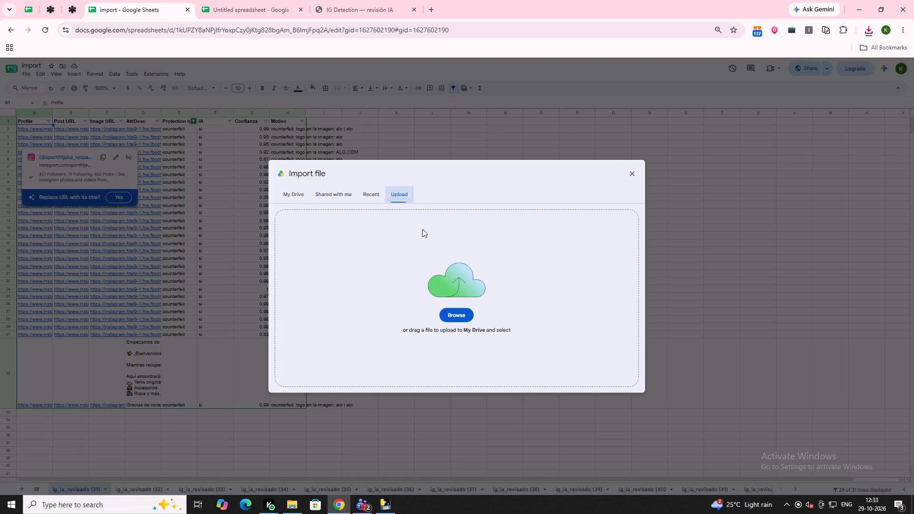
left_click(461, 315)
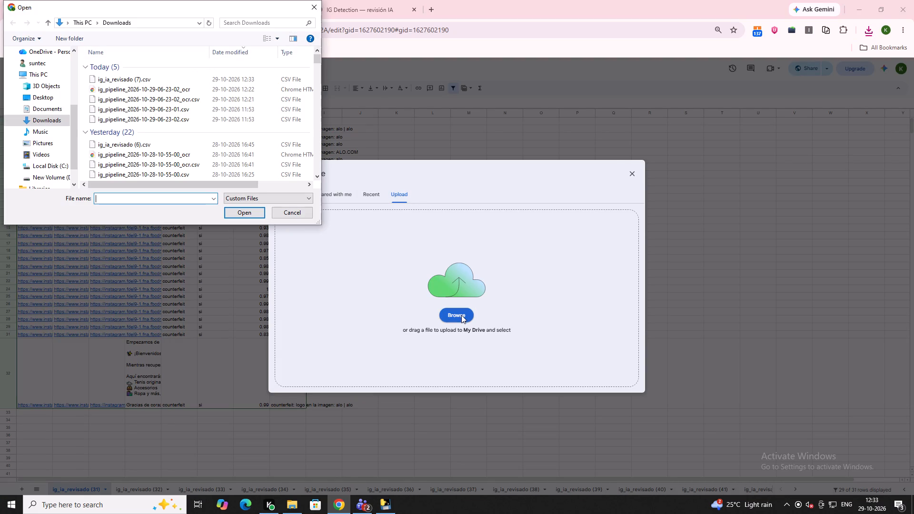
left_click(129, 79)
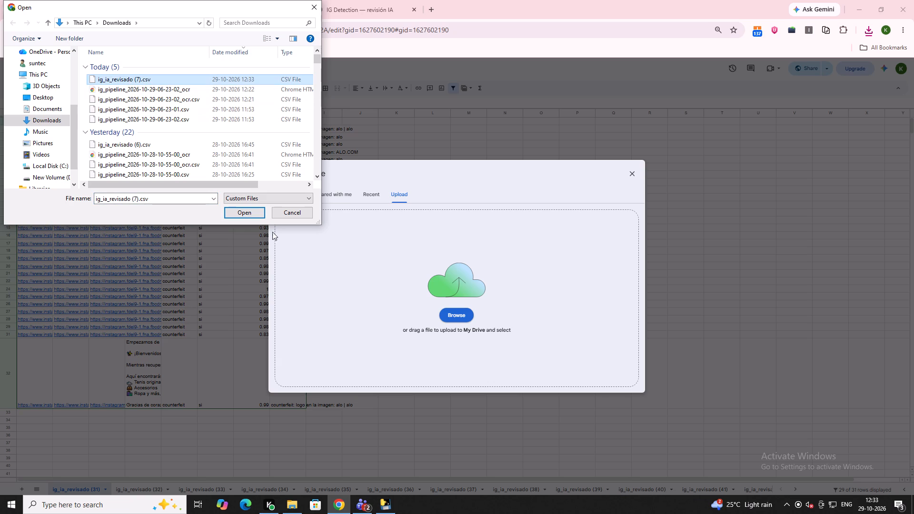
left_click(252, 214)
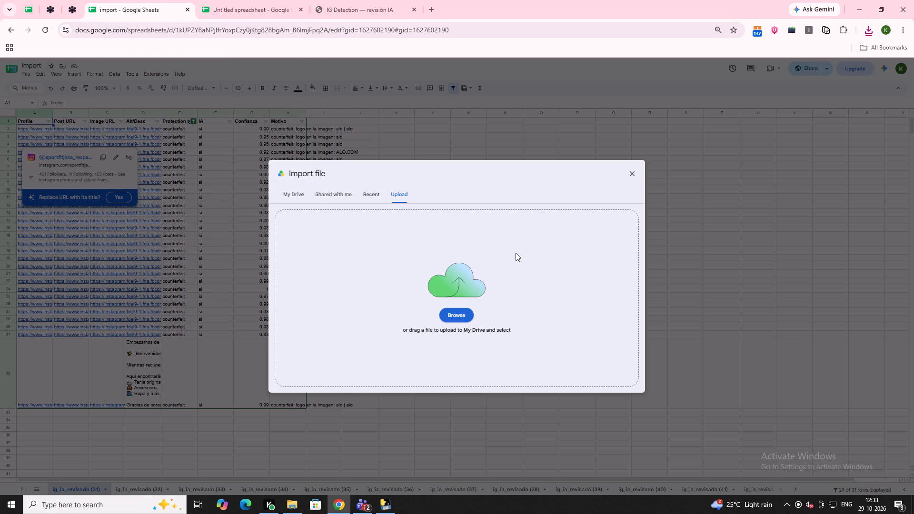
Import ig_ia_revisado (7).csv into the import spreadsheet as a new sheet.
left_click(399, 280)
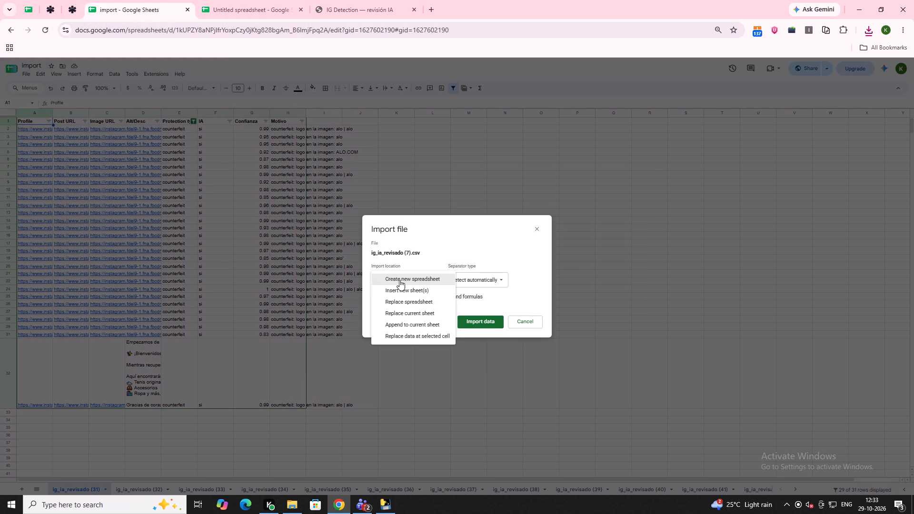
left_click(408, 293)
left_click(460, 319)
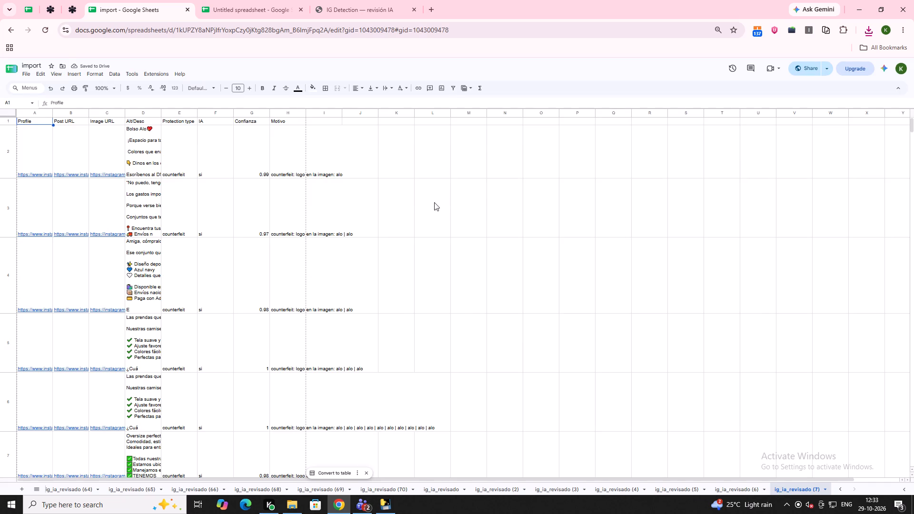
Add a filter to the imported sheet and exclude the blank rows from the Protection type column.
left_click(455, 86)
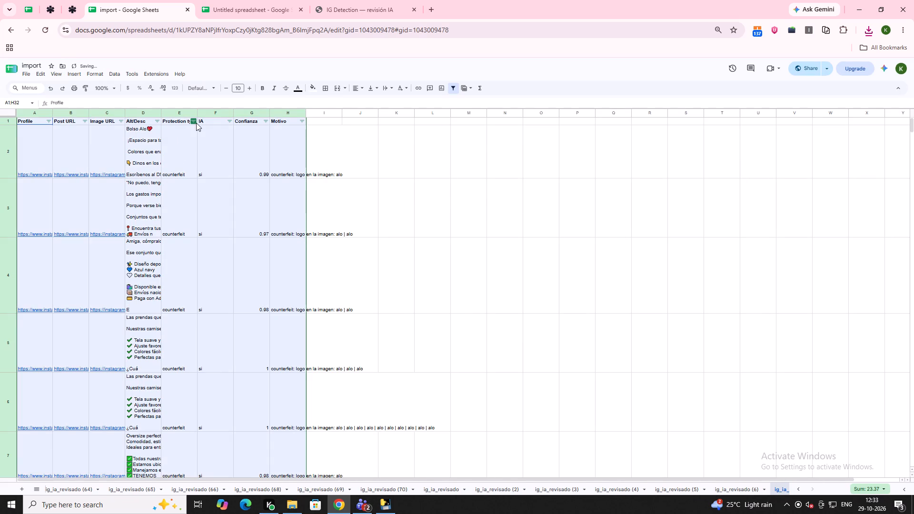
left_click(192, 121)
left_click(119, 242)
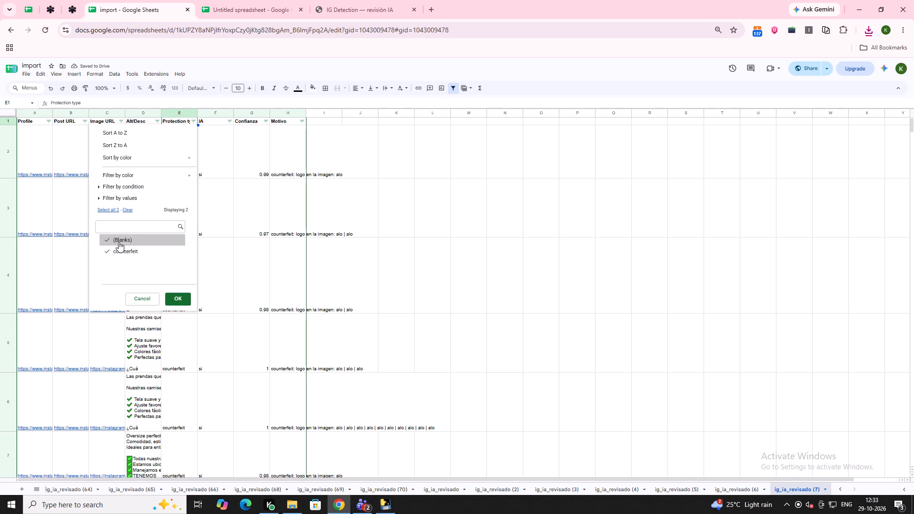
left_click(170, 301)
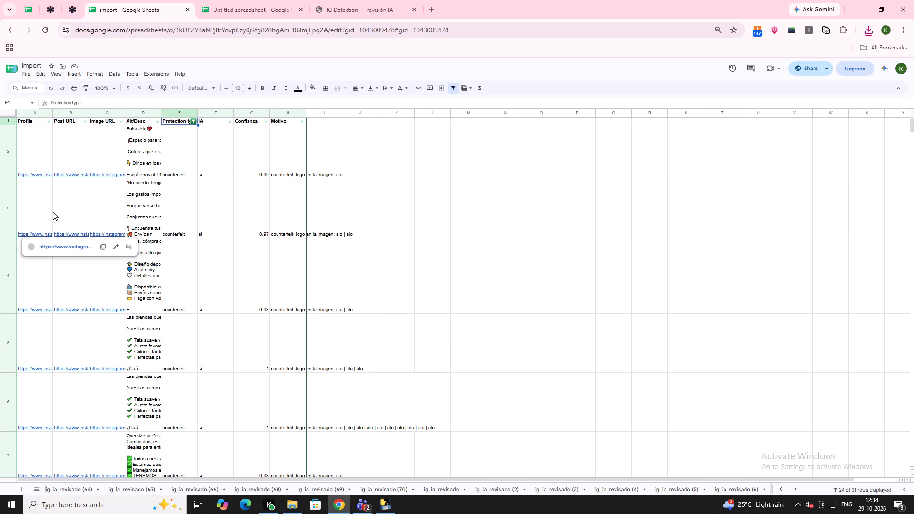
Copy all the filtered Post URL links from cell B2 down to the last row.
left_click(60, 166)
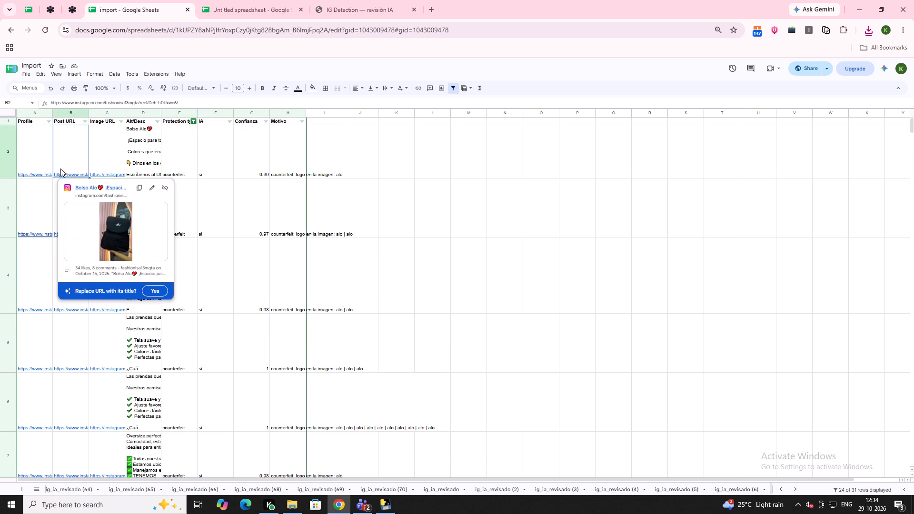
key("ctrl+shift+Down")
key("ctrl+c")
key("ctrl+c")
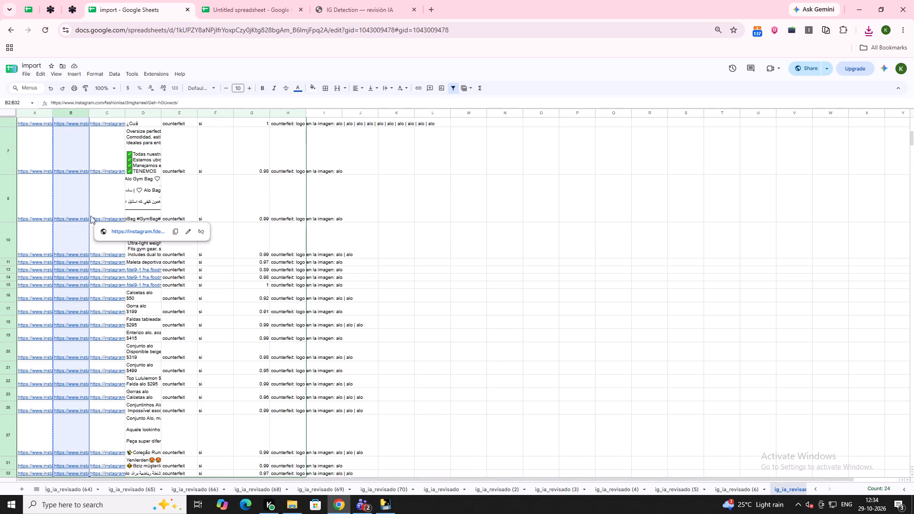
In the Red Points new incident form, set the asset to Alo Yoga - Social Media Instagram and the protection type to Product counterfeit.
left_click(61, 0)
left_click(52, 0)
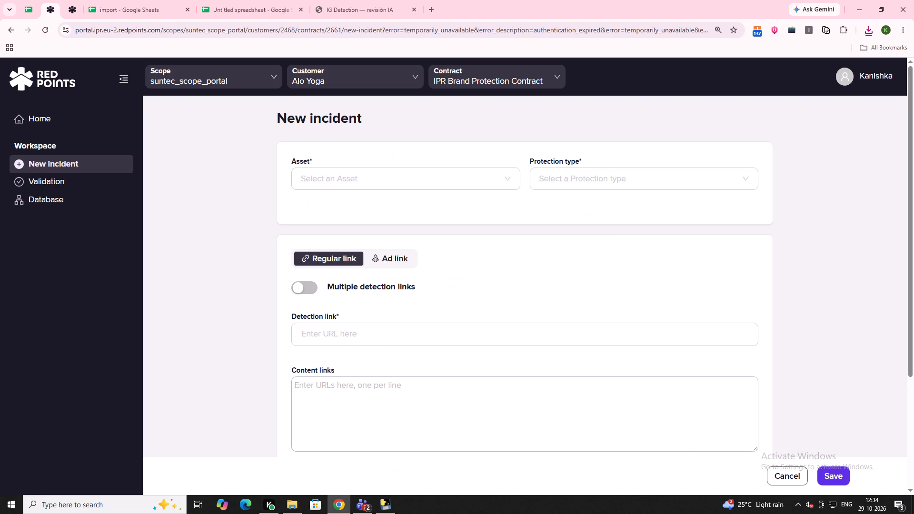
scroll(522, 378, "up", 4)
left_click(331, 178)
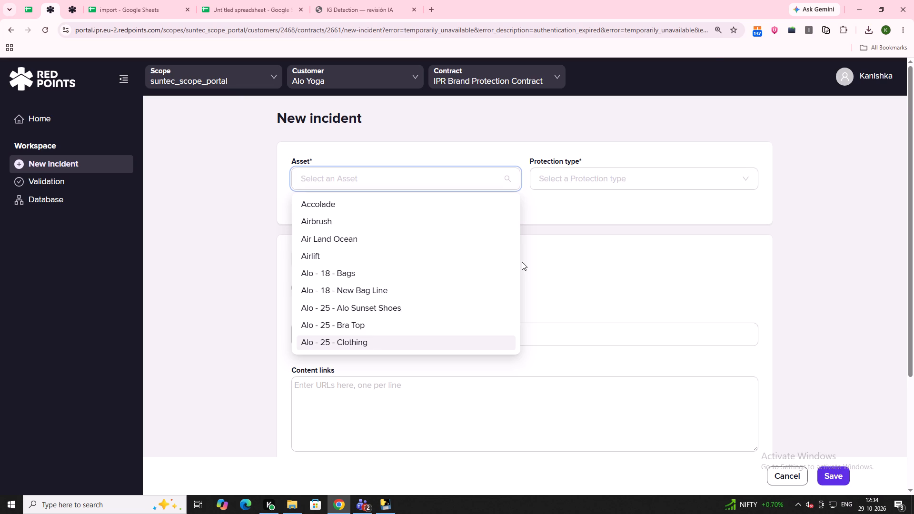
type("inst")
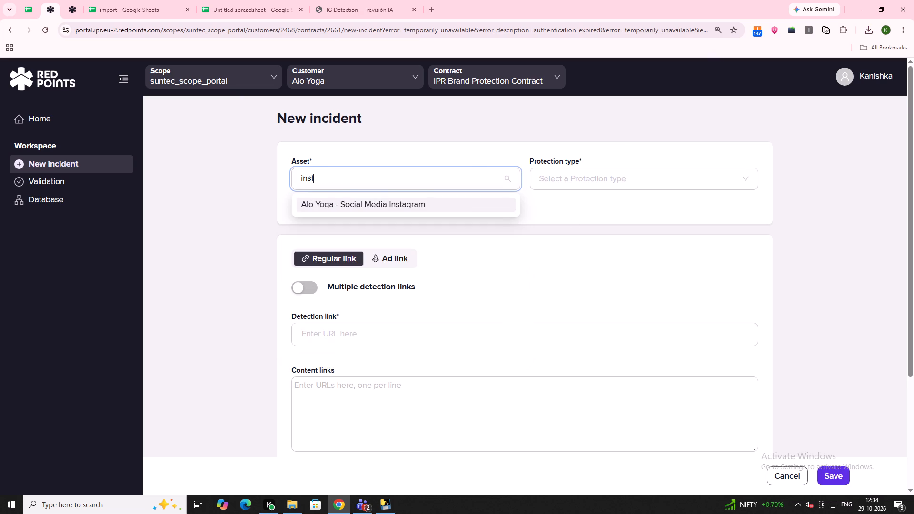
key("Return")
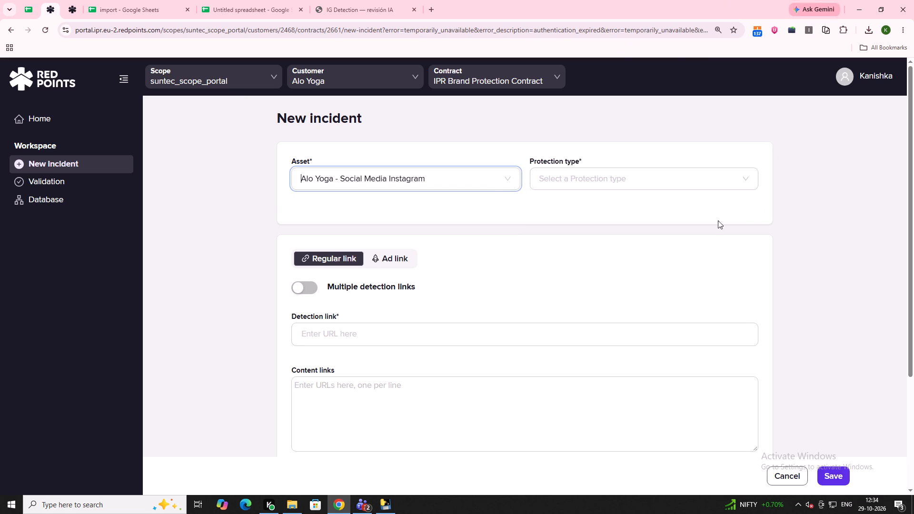
left_click(665, 190)
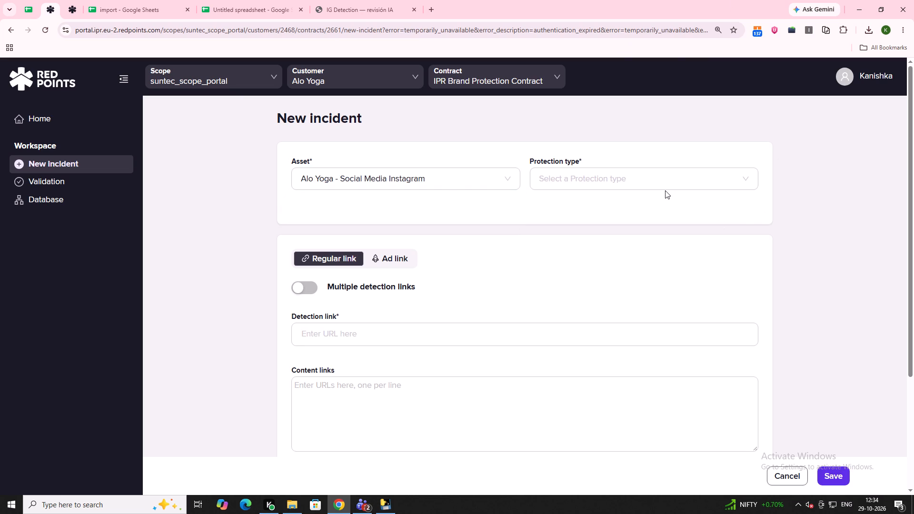
left_click(650, 180)
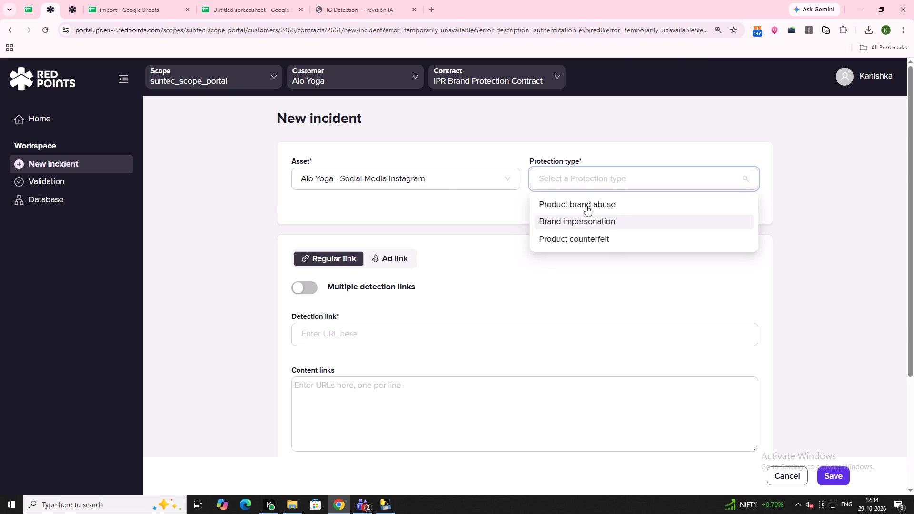
left_click(592, 237)
Enable multiple detection links and paste the copied Instagram post URLs into the detection links.
left_click(301, 292)
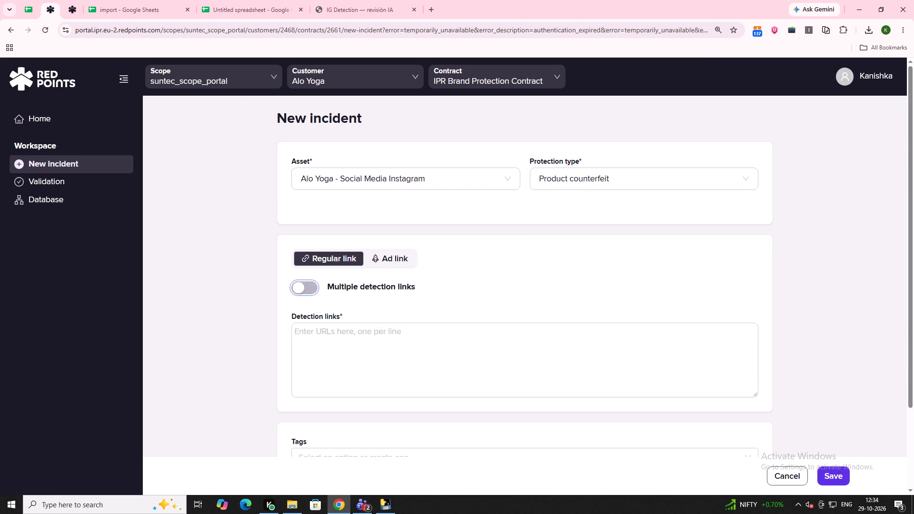
left_click(329, 343)
key("ctrl+v")
Add the tags "Instagram - Internal upload" and "tool" to the incident and save it.
scroll(333, 263, "down", 7)
left_click(358, 355)
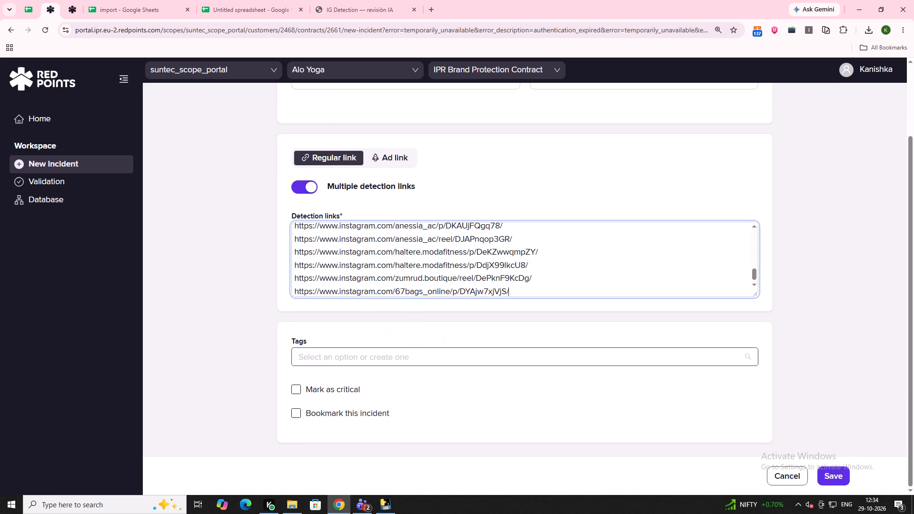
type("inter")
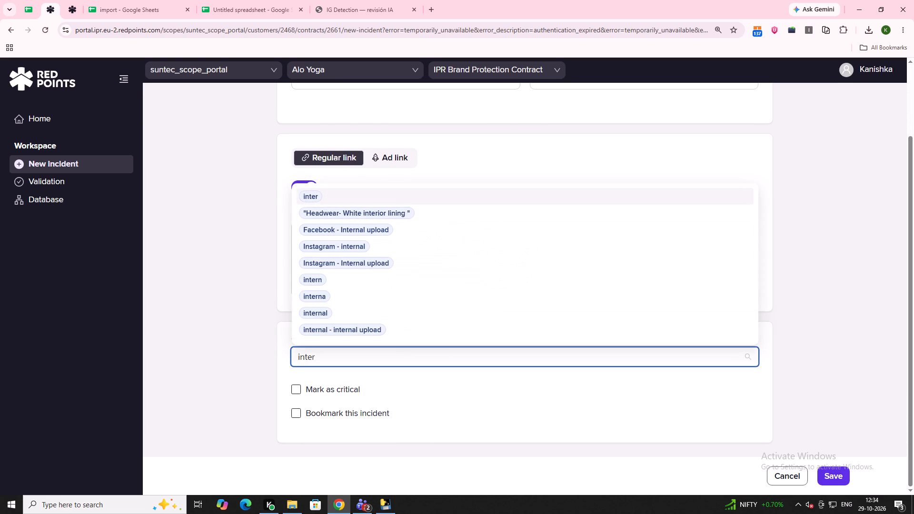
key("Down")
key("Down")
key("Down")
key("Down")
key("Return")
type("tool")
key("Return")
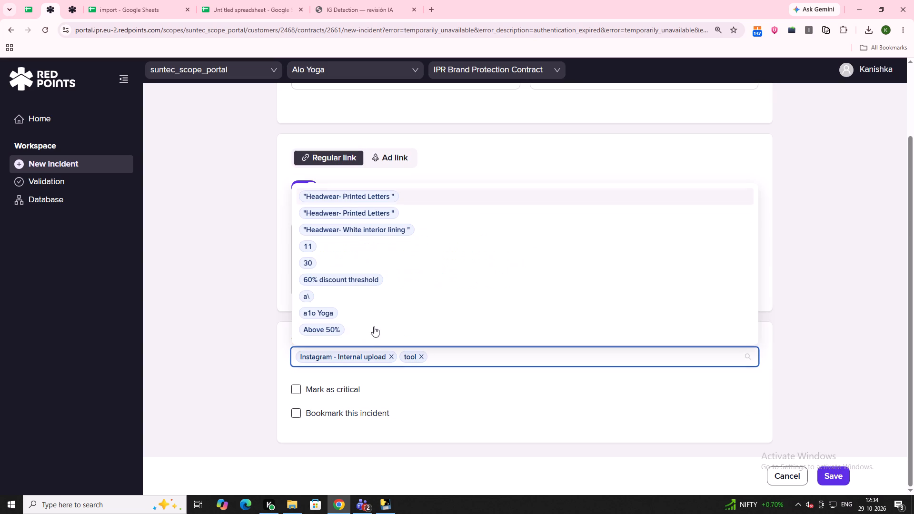
left_click(839, 471)
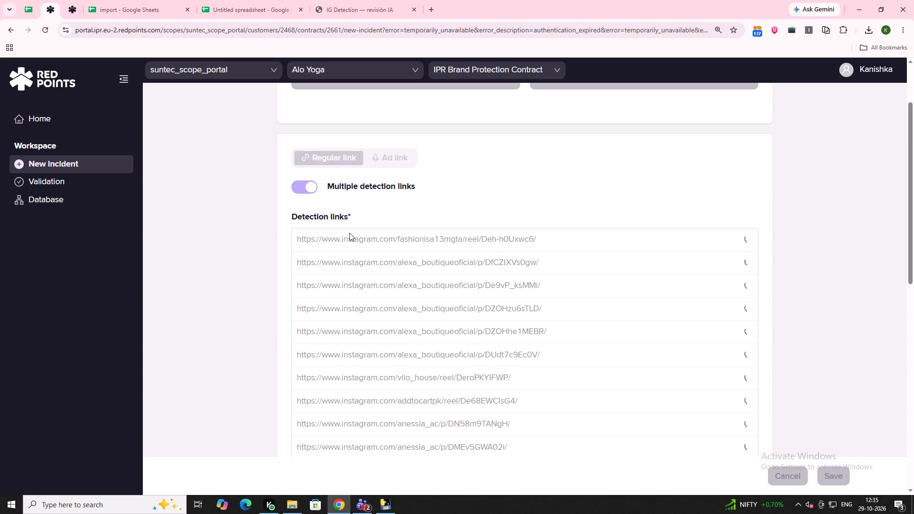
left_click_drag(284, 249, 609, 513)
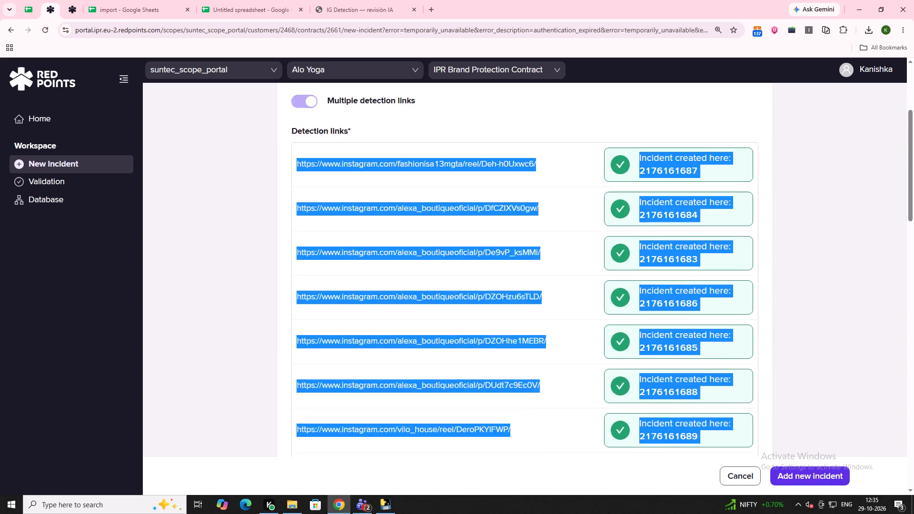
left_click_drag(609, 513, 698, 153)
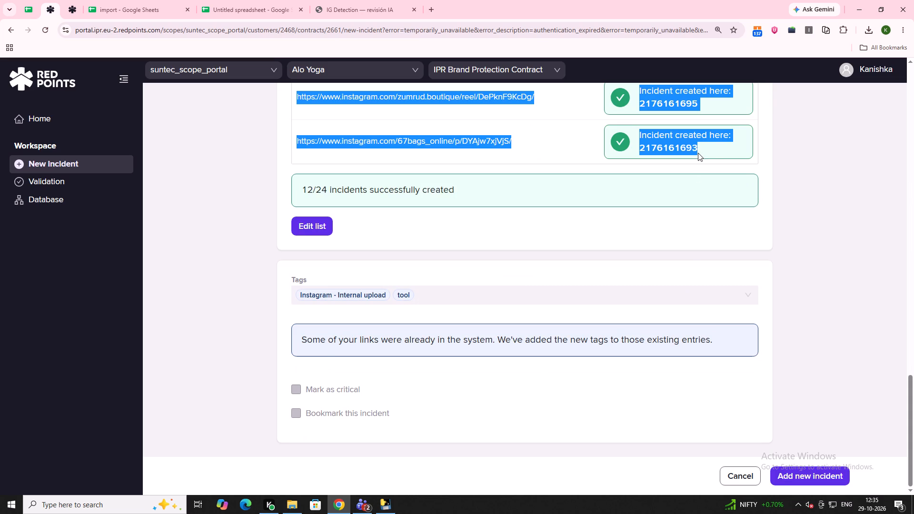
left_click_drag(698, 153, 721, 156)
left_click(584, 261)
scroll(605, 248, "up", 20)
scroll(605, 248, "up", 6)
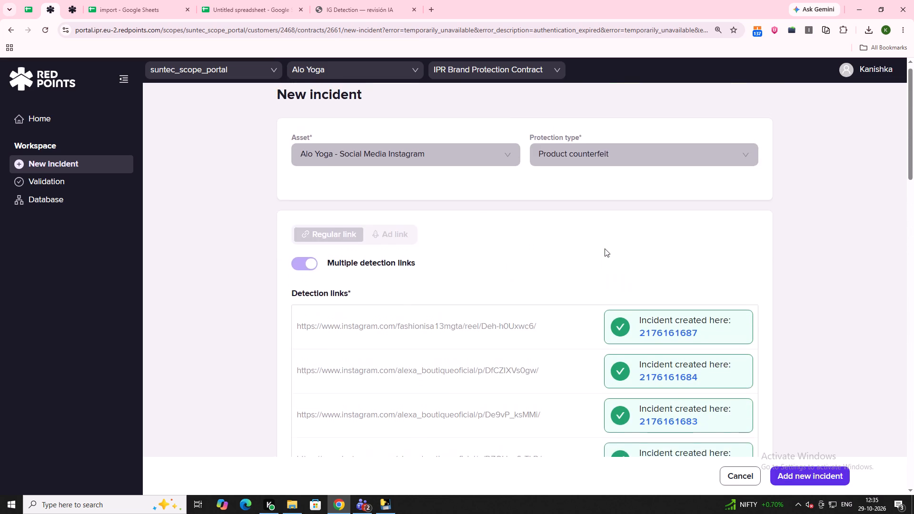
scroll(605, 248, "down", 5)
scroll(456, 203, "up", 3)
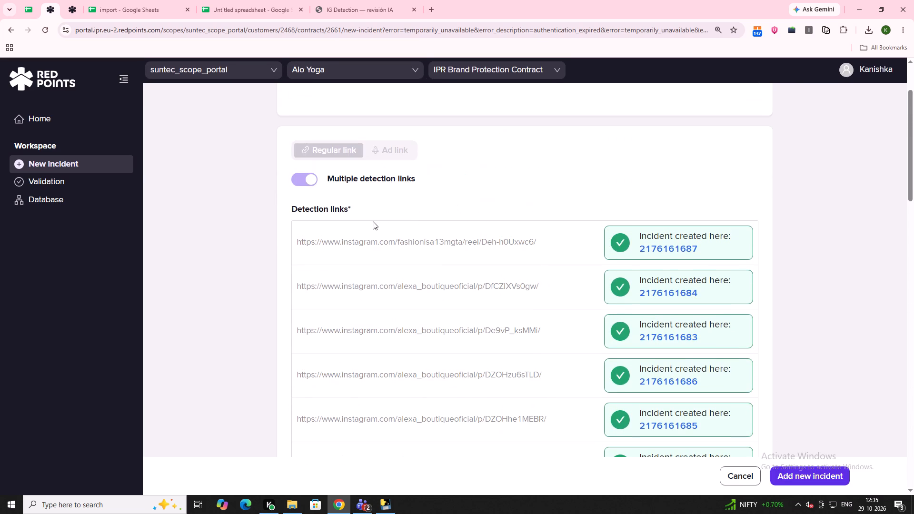
Copy the full list of detection links with their incident results, from the first link to the last incident ID.
left_click_drag(281, 237, 516, 402)
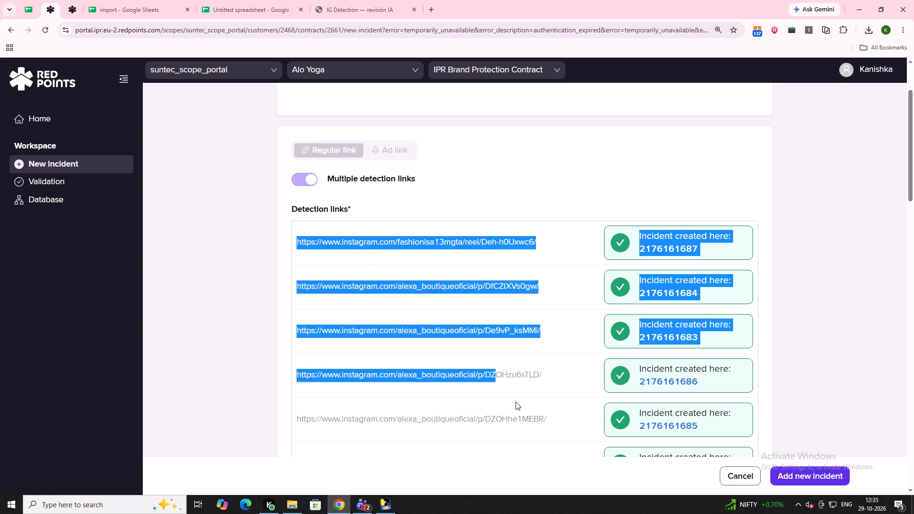
left_click_drag(516, 402, 600, 513)
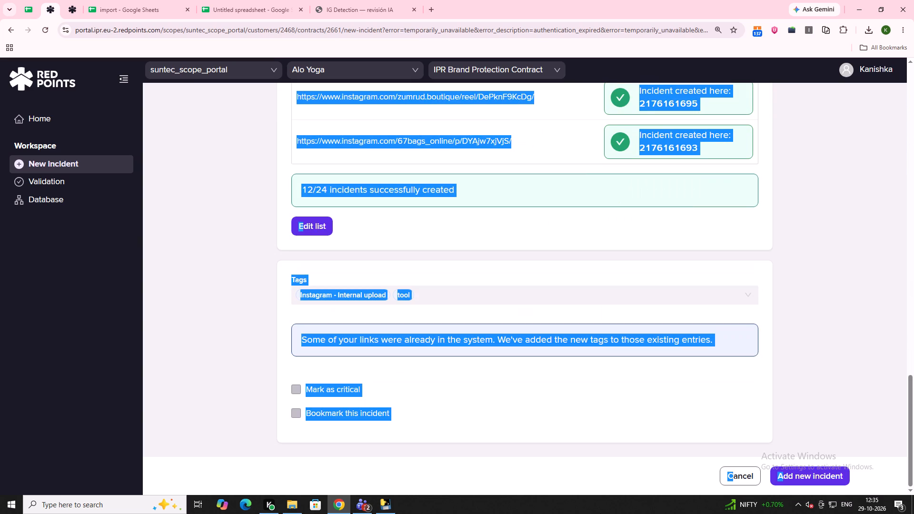
left_click_drag(600, 513, 685, 142)
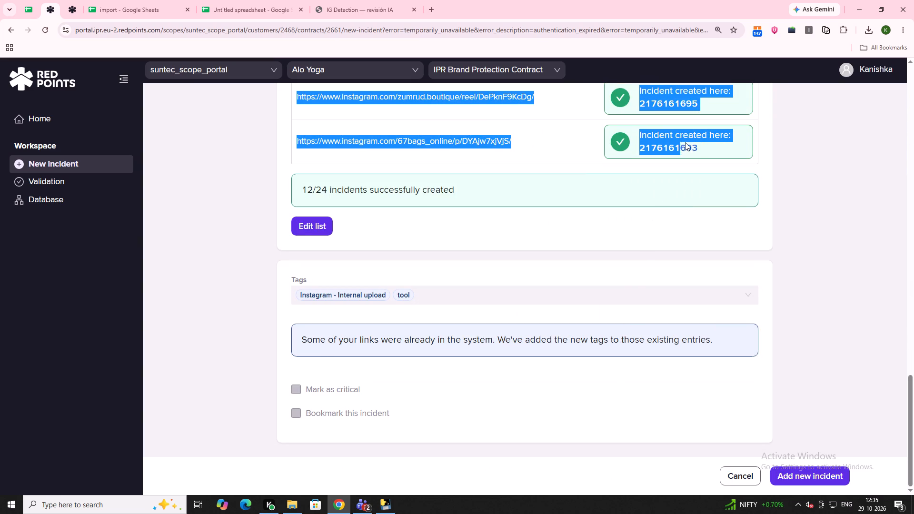
left_click_drag(685, 142, 713, 150)
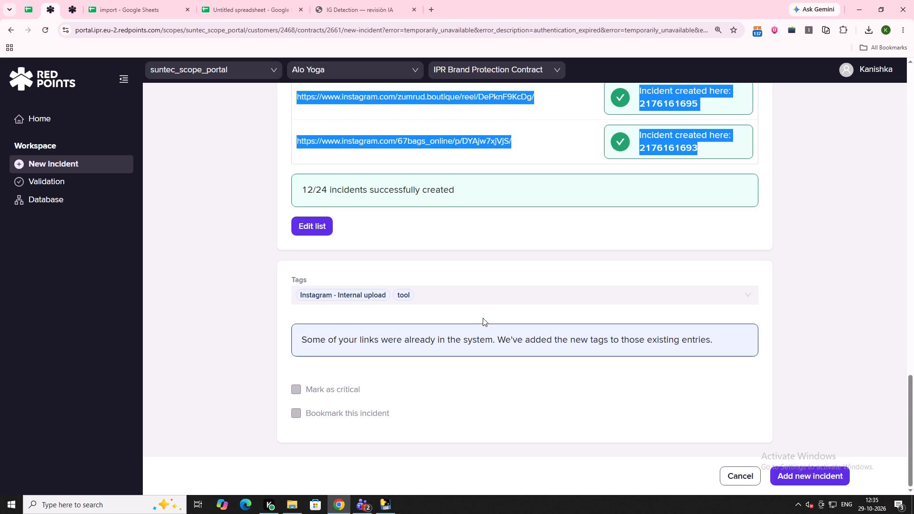
scroll(483, 318, "up", 14)
scroll(483, 318, "down", 13)
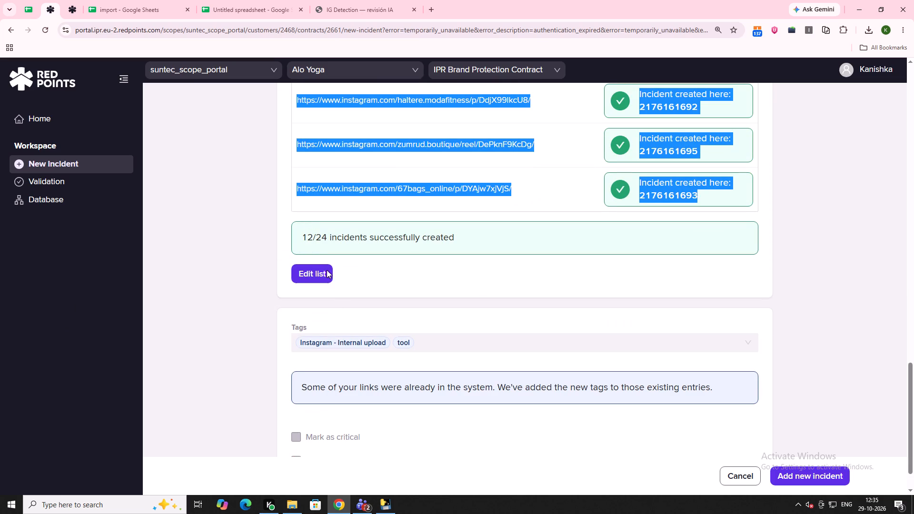
key("ctrl+c")
key("ctrl+c")
key("ctrl+c")
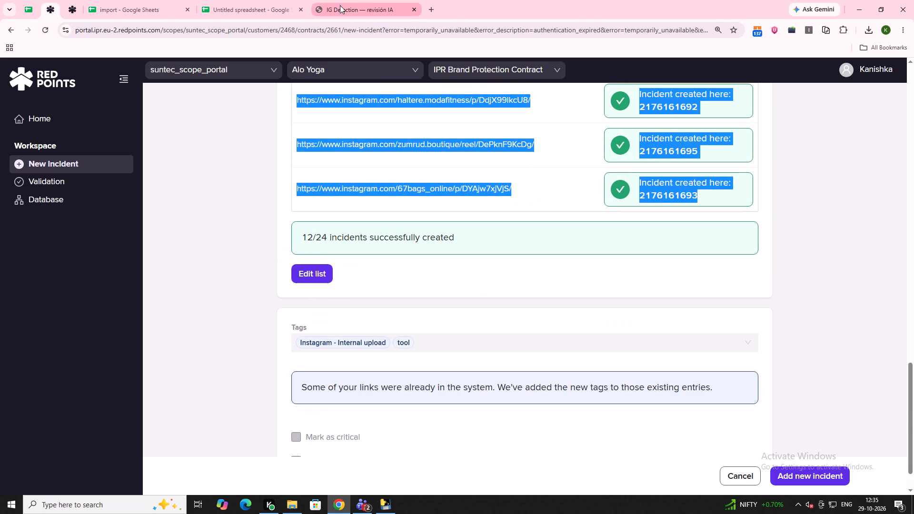
Paste the copied incident results into the Untitled spreadsheet starting at cell A2.
left_click(240, 0)
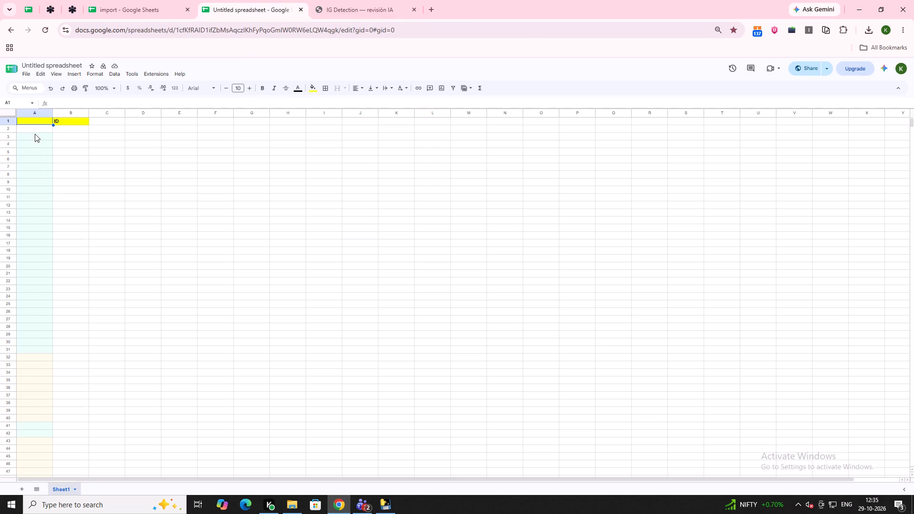
left_click(34, 133)
left_click(36, 127)
key("ctrl+v")
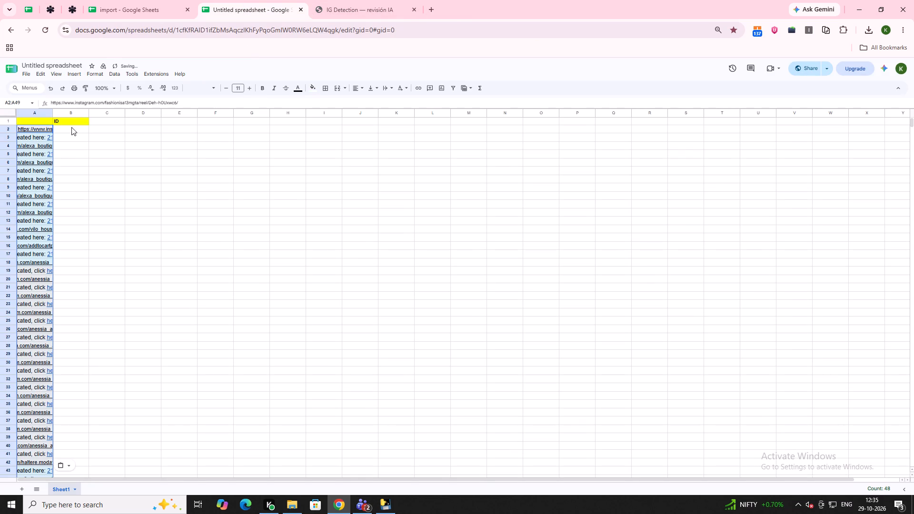
Add a filter to the header row and filter the ID column to only the values matching "21".
left_click(79, 122)
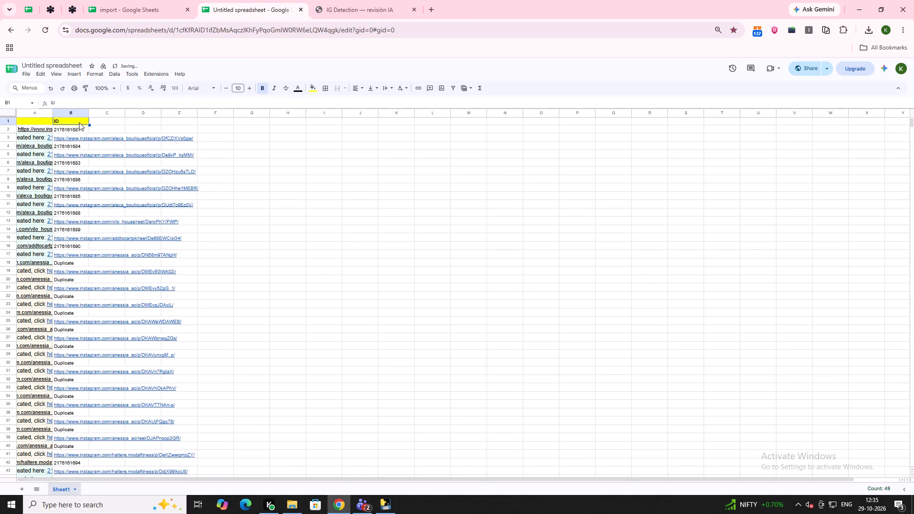
key("alt+d")
key("alt+f")
left_click(85, 123)
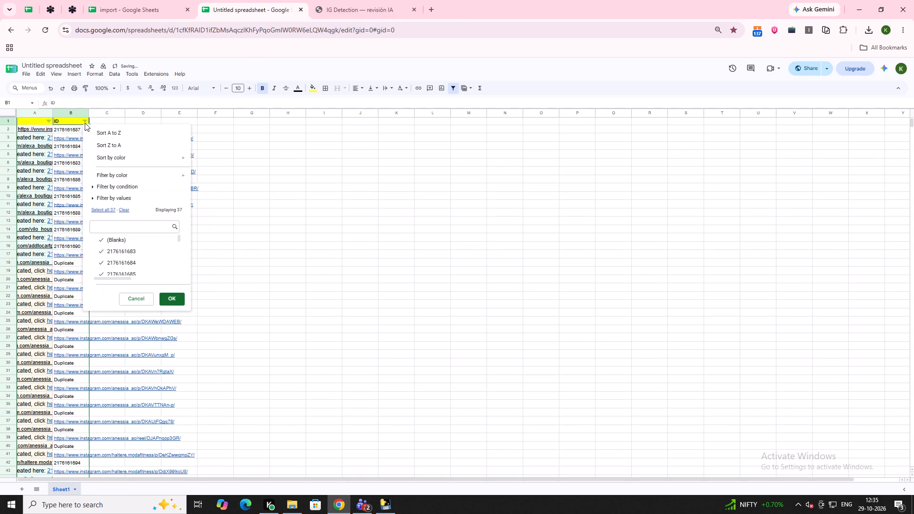
left_click(123, 209)
left_click(124, 228)
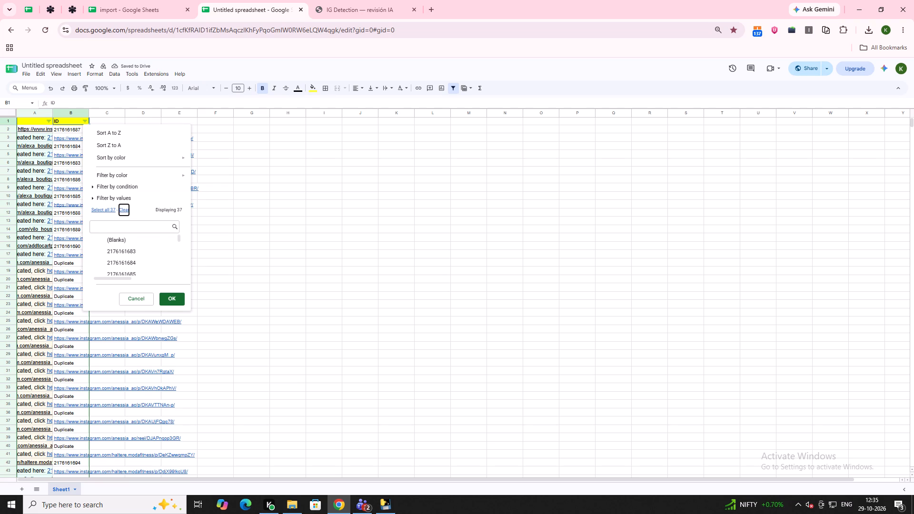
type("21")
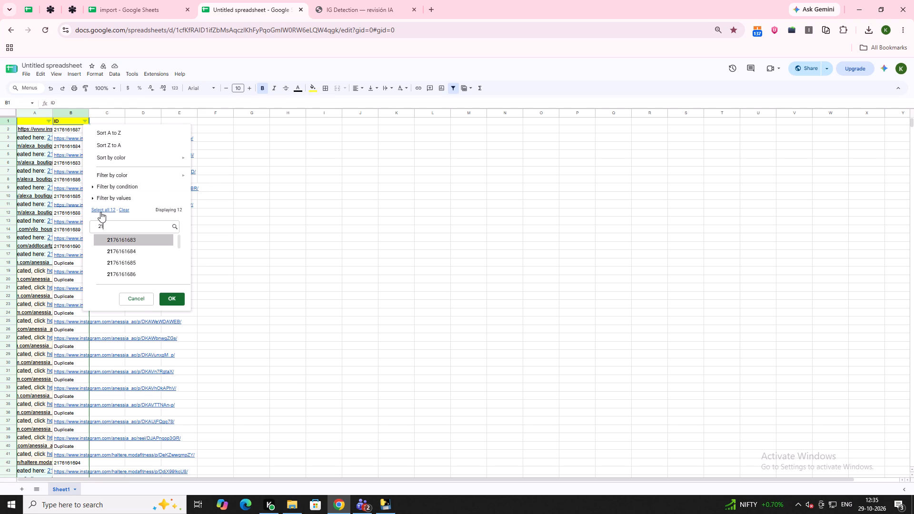
left_click(100, 212)
left_click(180, 302)
left_click(191, 293)
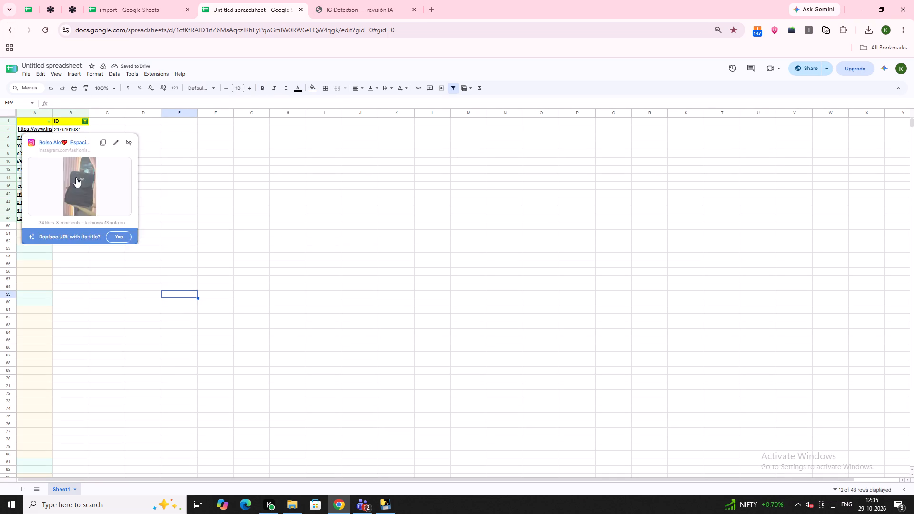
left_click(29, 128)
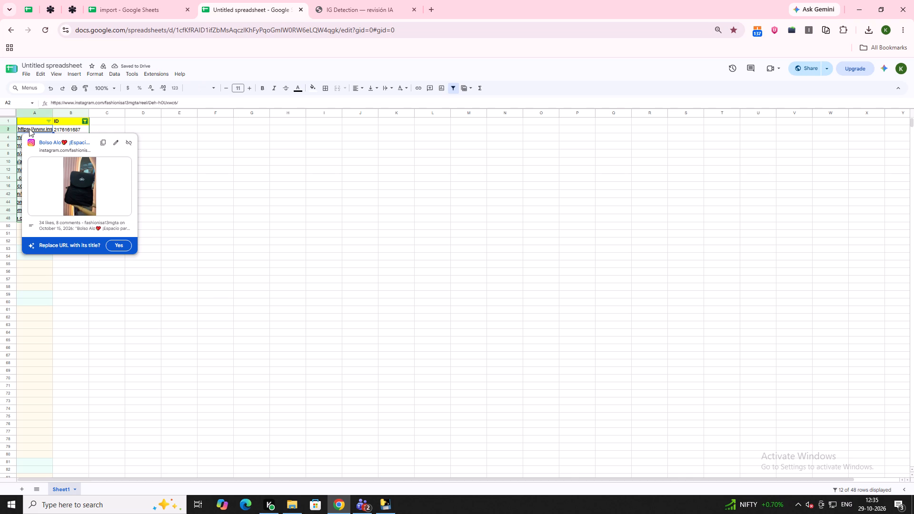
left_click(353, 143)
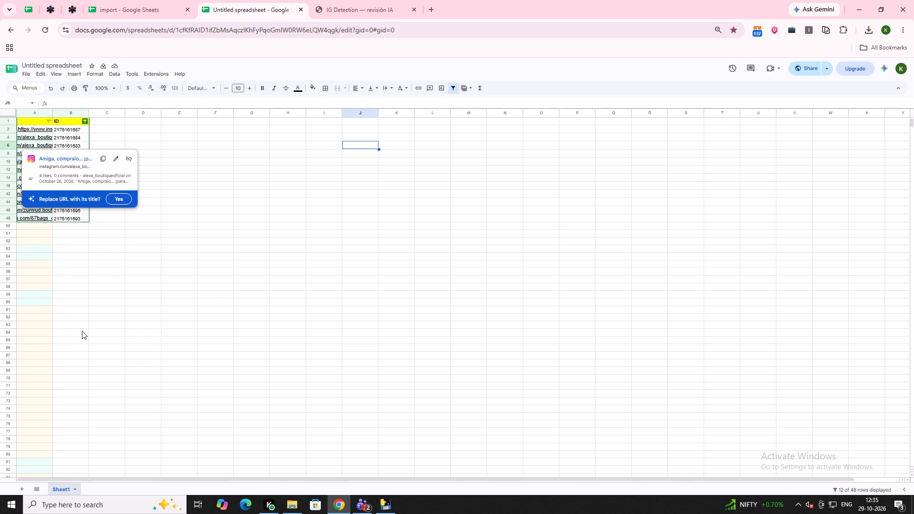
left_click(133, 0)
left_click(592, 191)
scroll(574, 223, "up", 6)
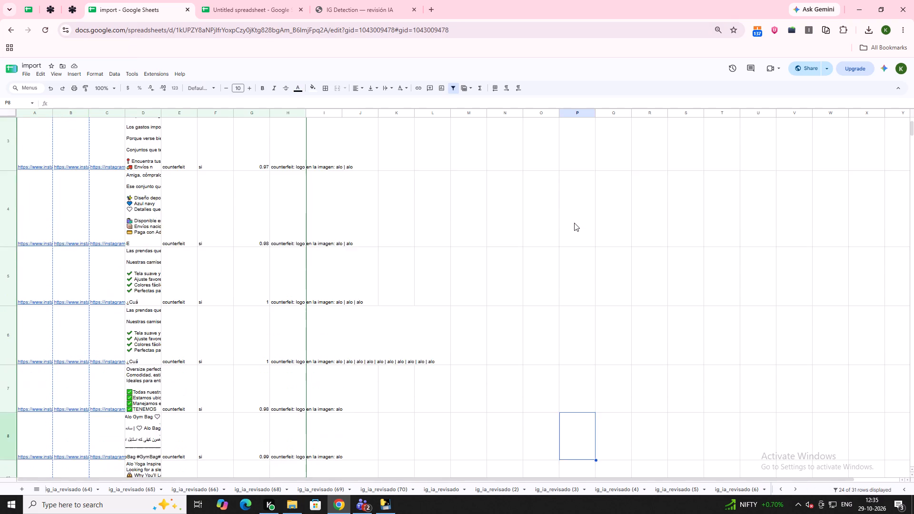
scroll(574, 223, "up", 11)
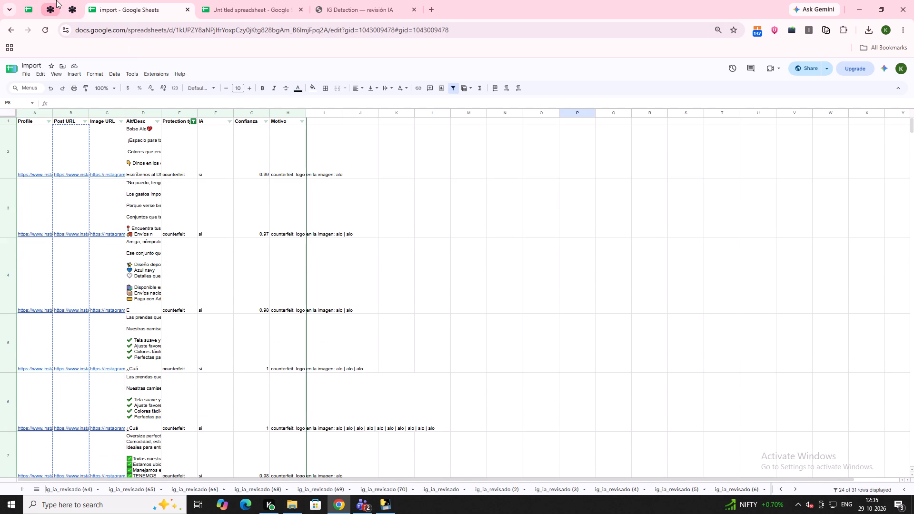
left_click(33, 0)
left_click(502, 415)
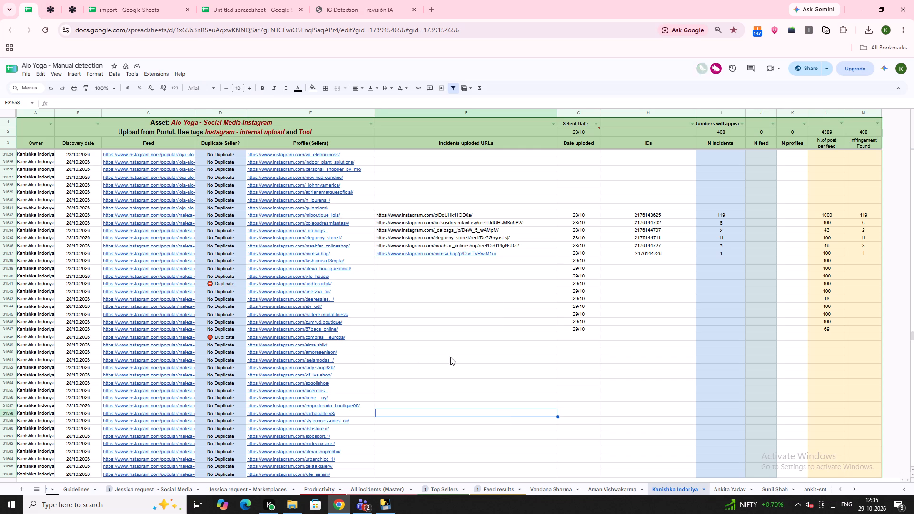
left_click(380, 258)
key("Left")
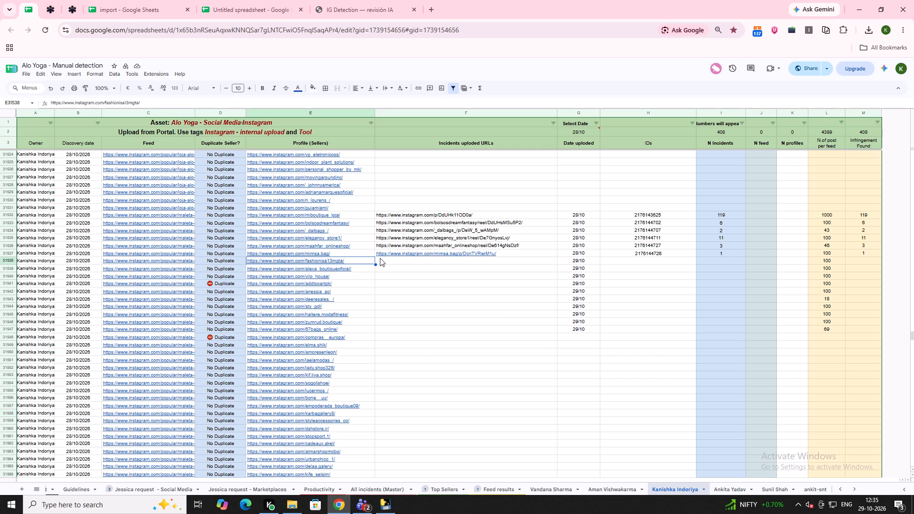
key("ctrl+c")
left_click(130, 0)
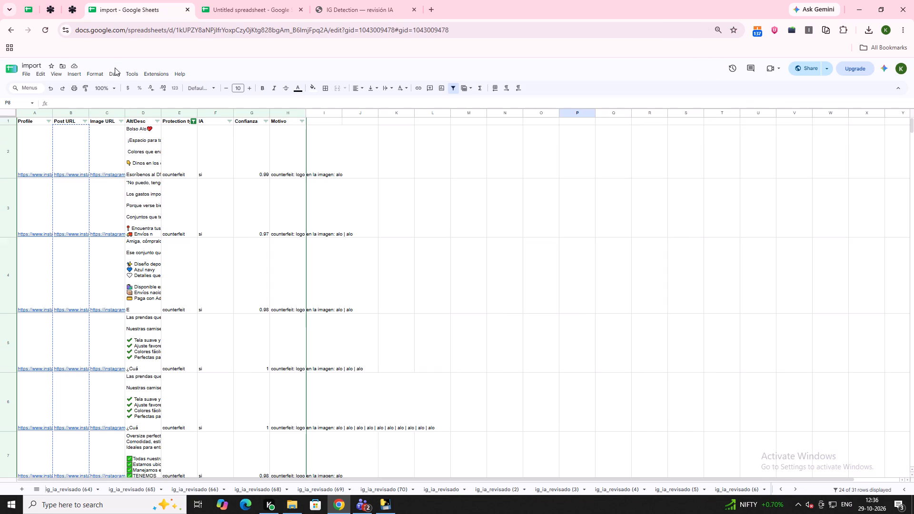
scroll(276, 314, "up", 10)
key("ctrl+f")
key("ctrl+v")
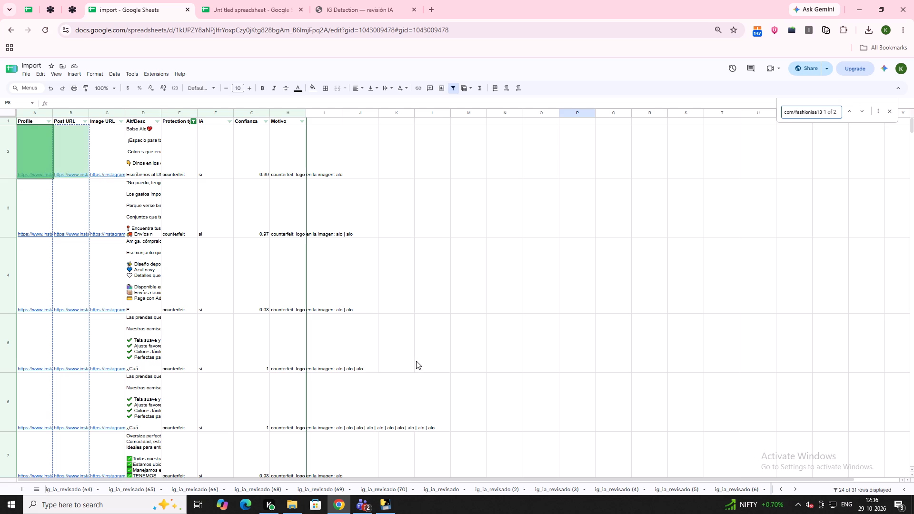
scroll(262, 447, "up", 5)
scroll(108, 198, "up", 2)
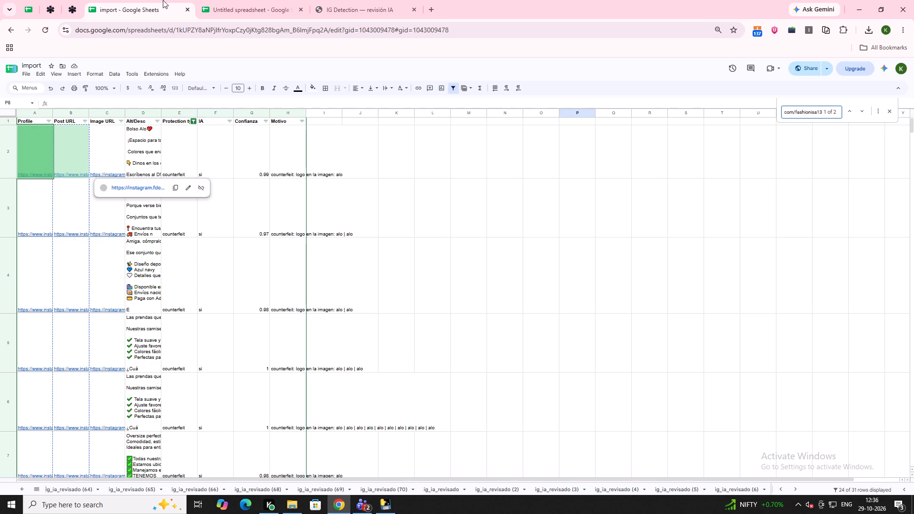
Close the IG Detection review page.
left_click(327, 0)
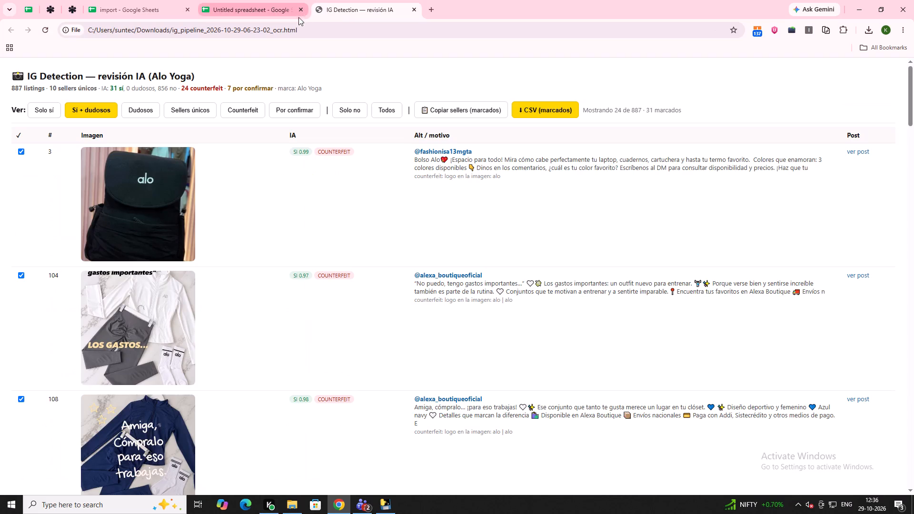
key("ctrl+w")
left_click(245, 0)
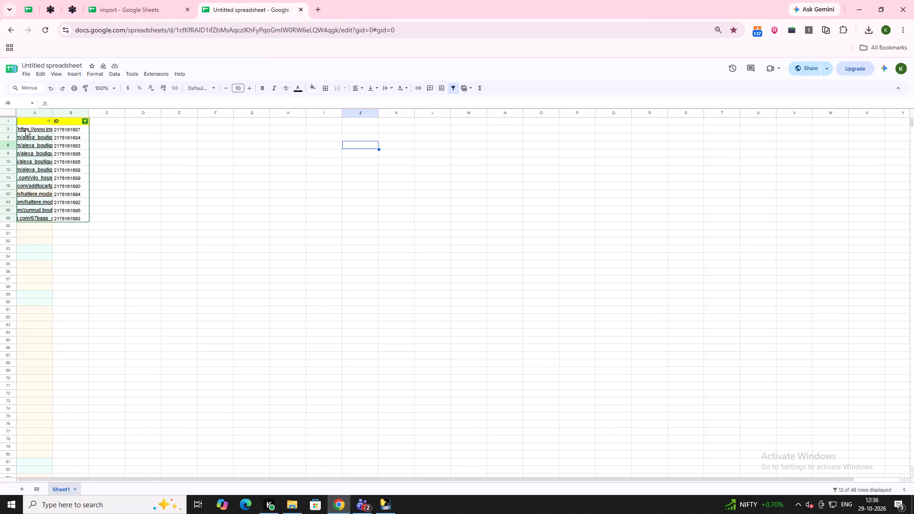
left_click(25, 128)
key("ctrl+c")
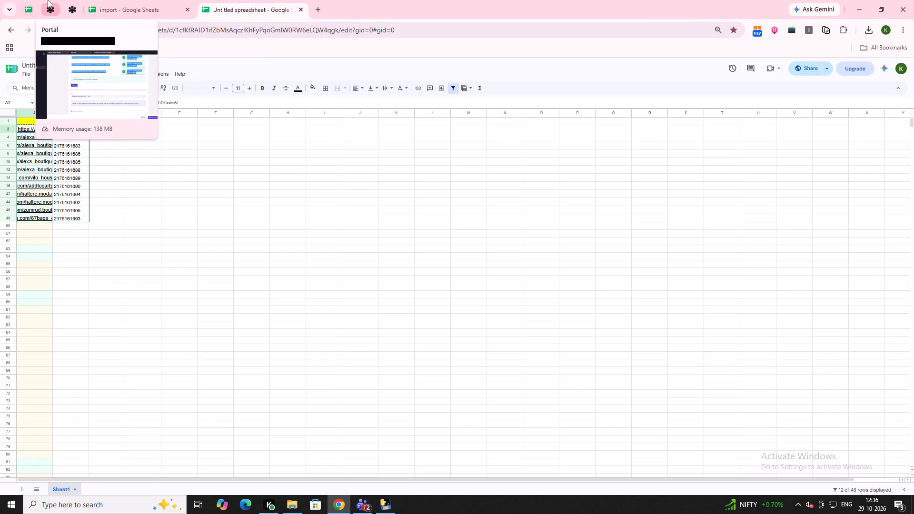
left_click(30, 0)
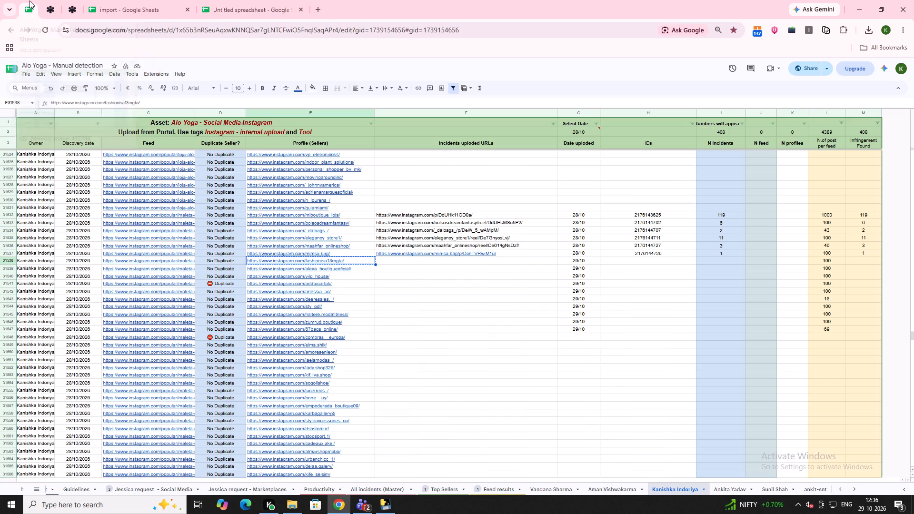
double_click(407, 260)
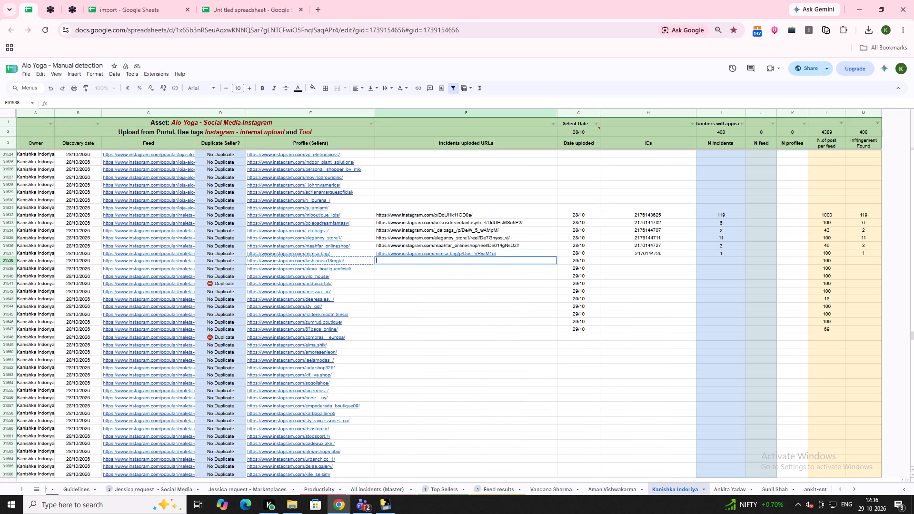
key("ctrl+v")
double_click(642, 260)
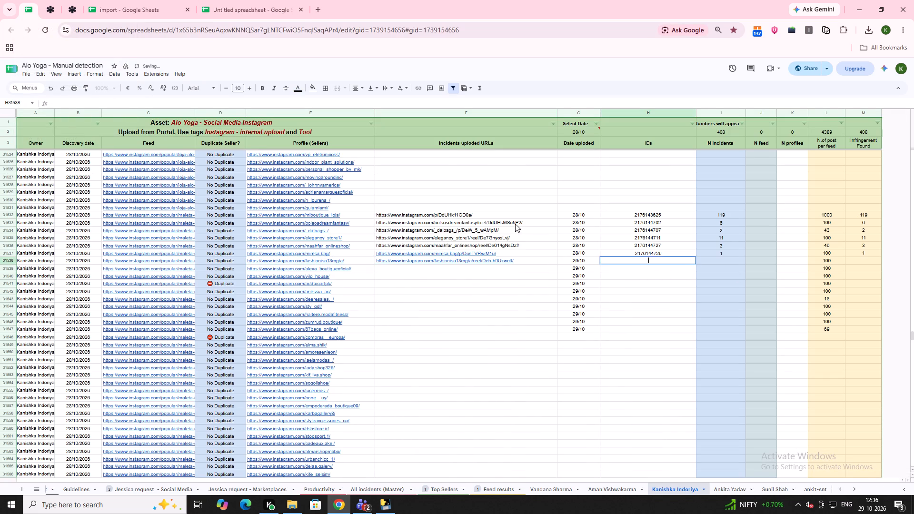
left_click(148, 0)
left_click(238, 0)
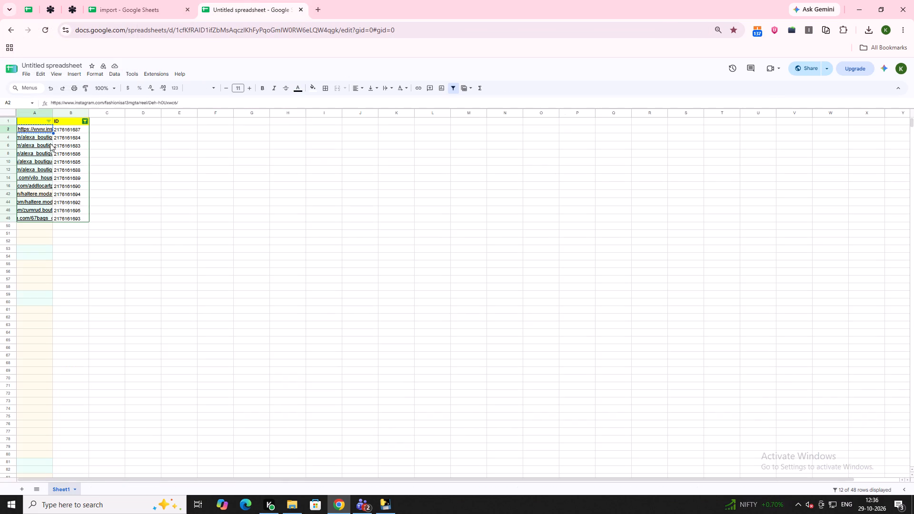
left_click(62, 129)
key("ctrl+c")
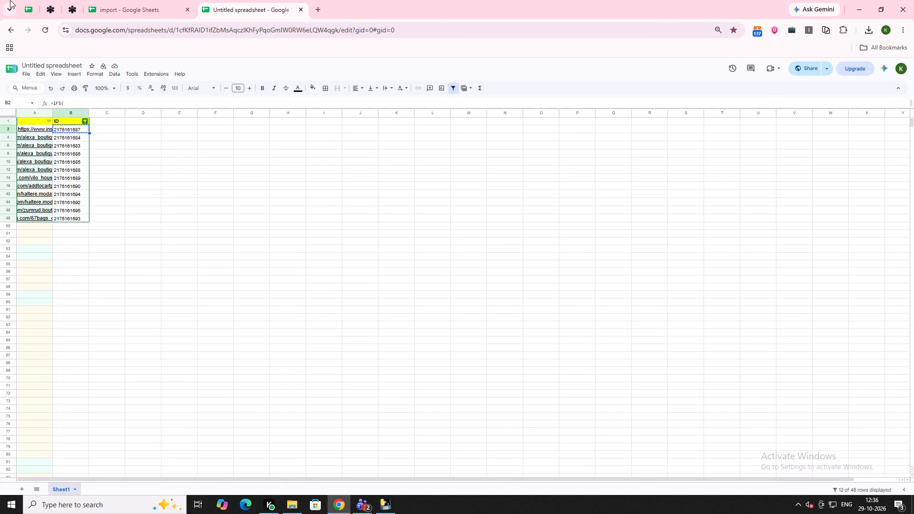
left_click(25, 0)
key("ctrl+v")
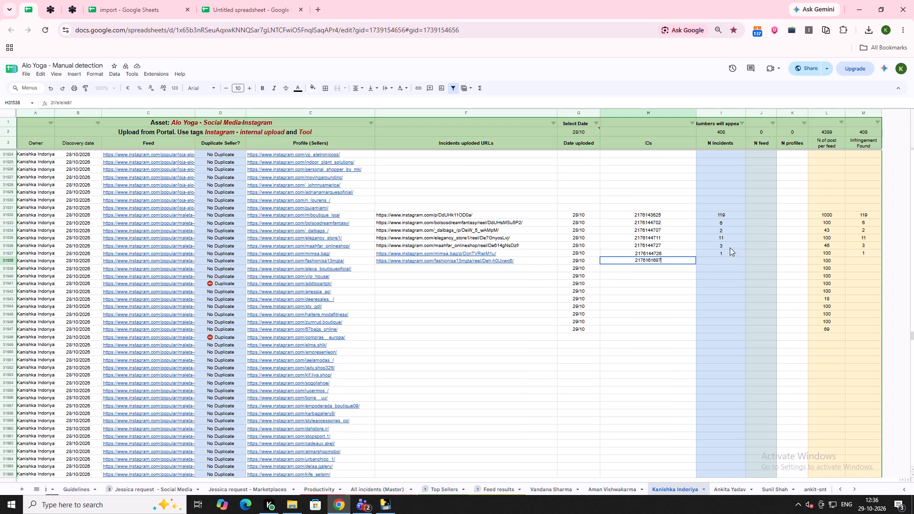
left_click(698, 260)
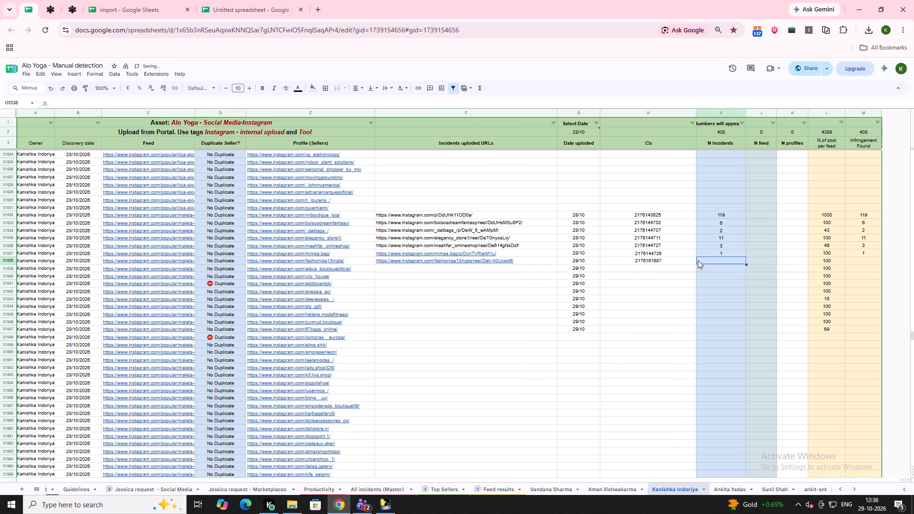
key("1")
key("Right")
key("Right")
key("Right")
key("Right")
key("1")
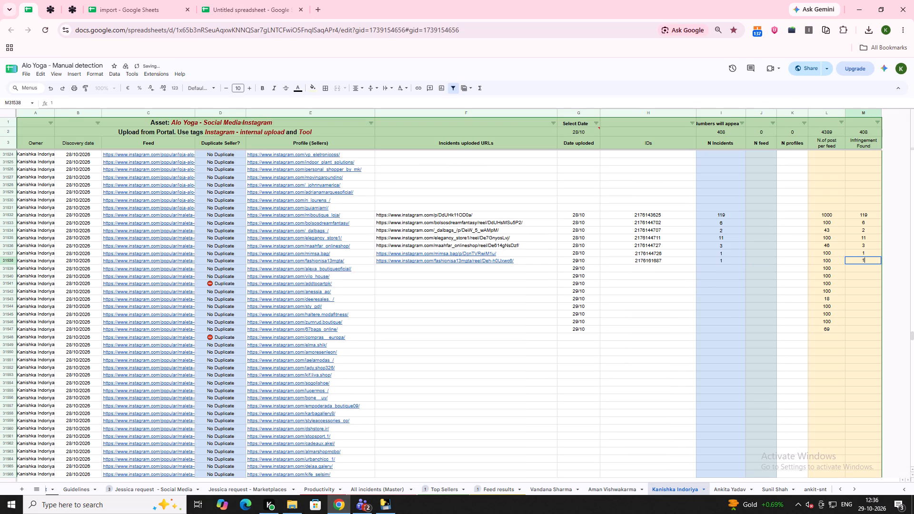
left_click(361, 267)
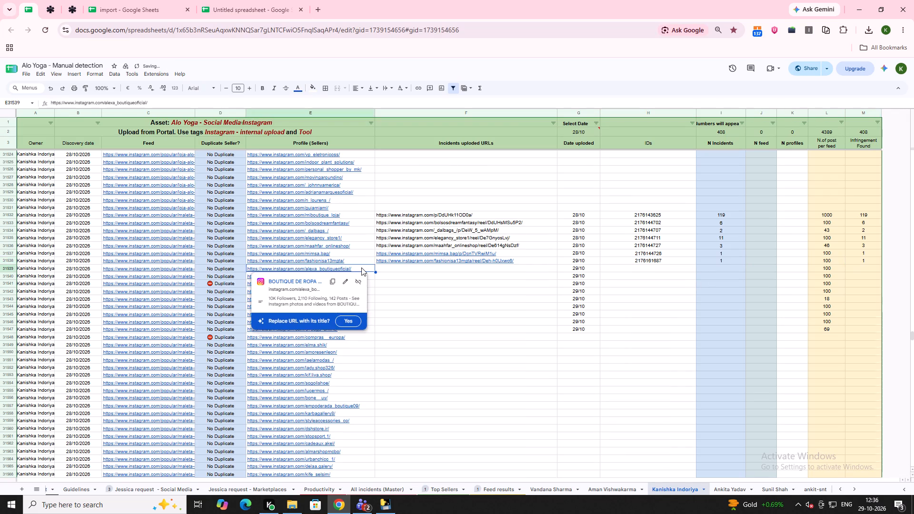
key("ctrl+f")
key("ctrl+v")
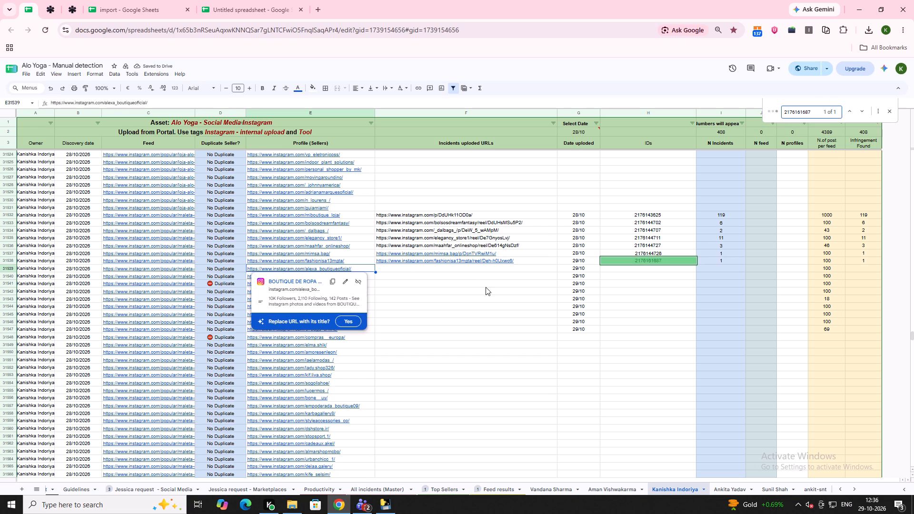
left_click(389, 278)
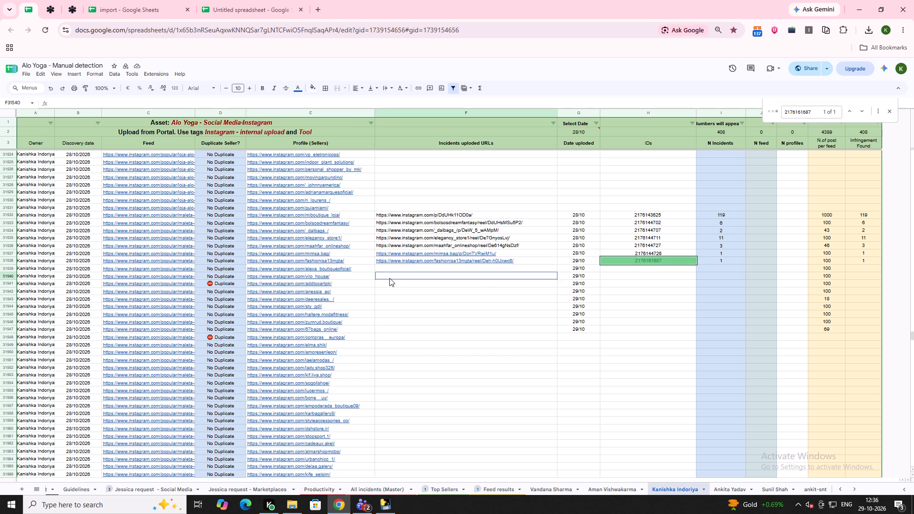
Copy the alexa_boutiqueoficial profile URL from the Manual detection sheet and search the import sheet for that seller's posts.
left_click(358, 267)
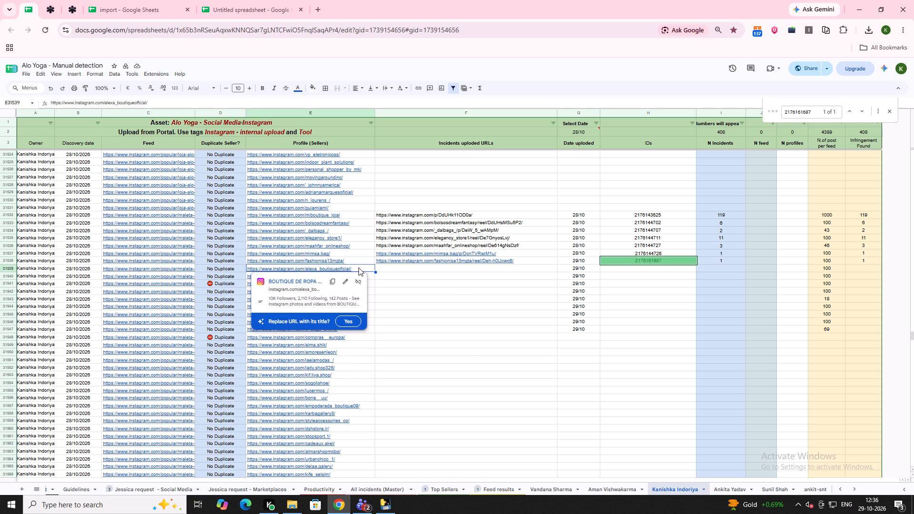
key("ctrl+c")
left_click(107, 0)
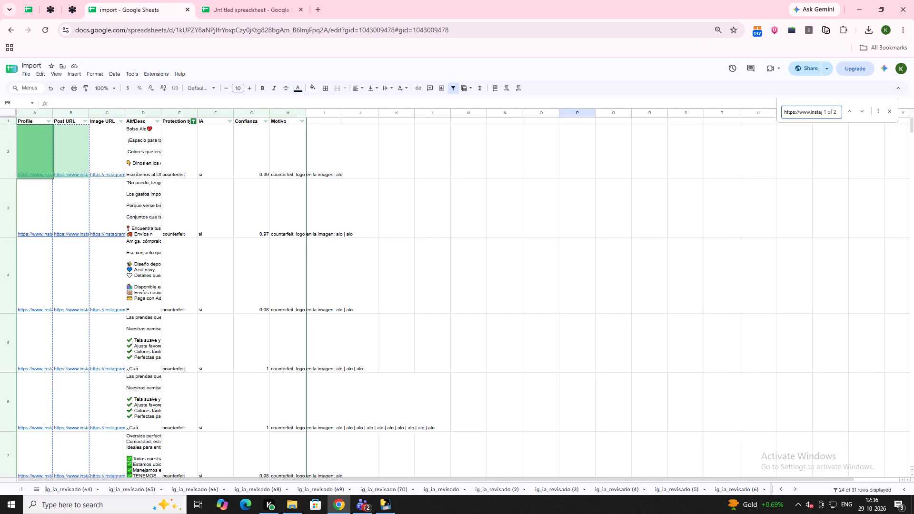
key("ctrl+f")
key("ctrl+v")
scroll(417, 395, "down", 2)
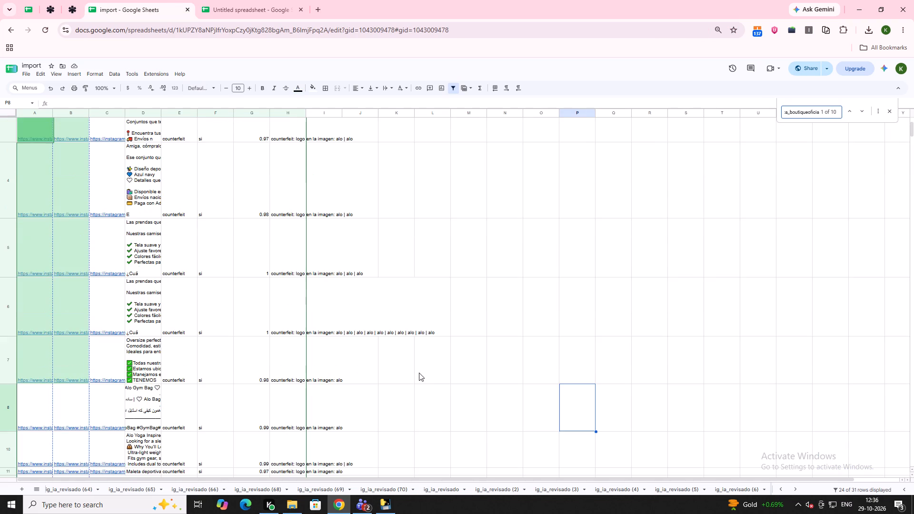
scroll(420, 363, "up", 1)
scroll(78, 296, "up", 1)
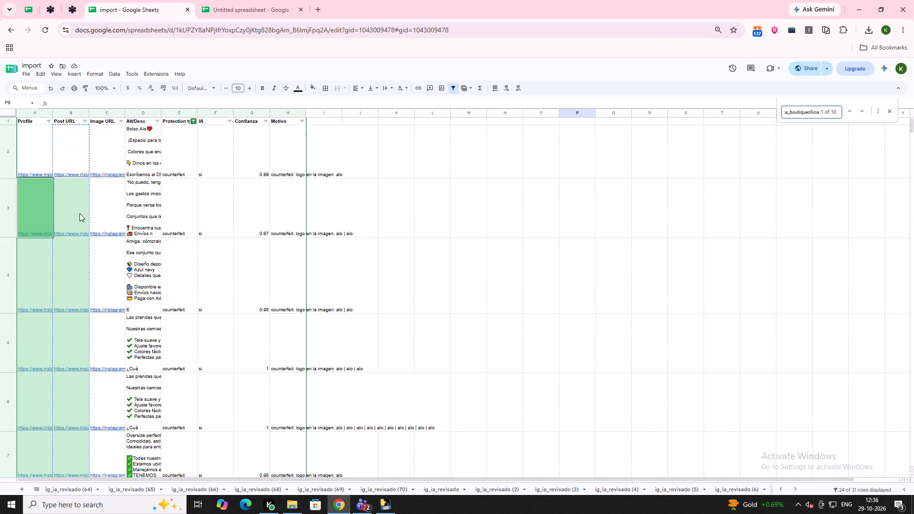
scroll(66, 399, "down", 1)
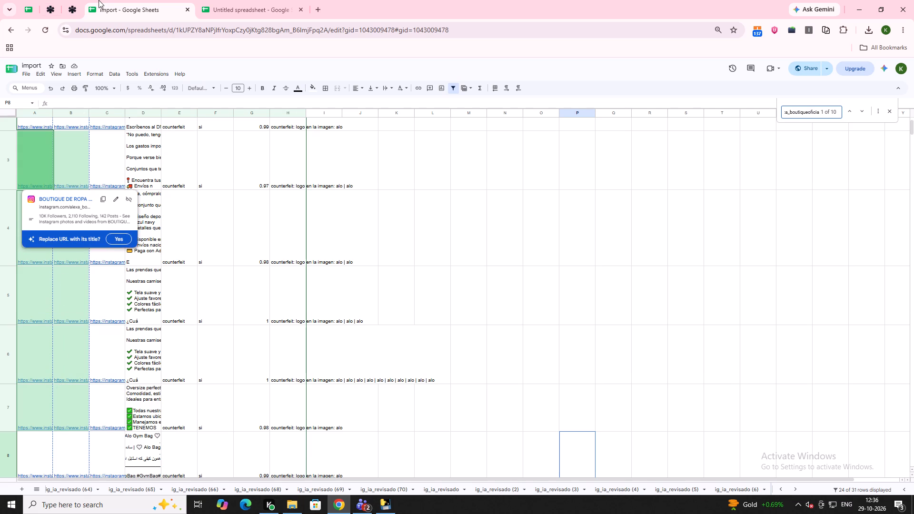
Switch to the Red Points portal and look through the submitted links' incident results.
left_click(45, 0)
scroll(483, 289, "up", 9)
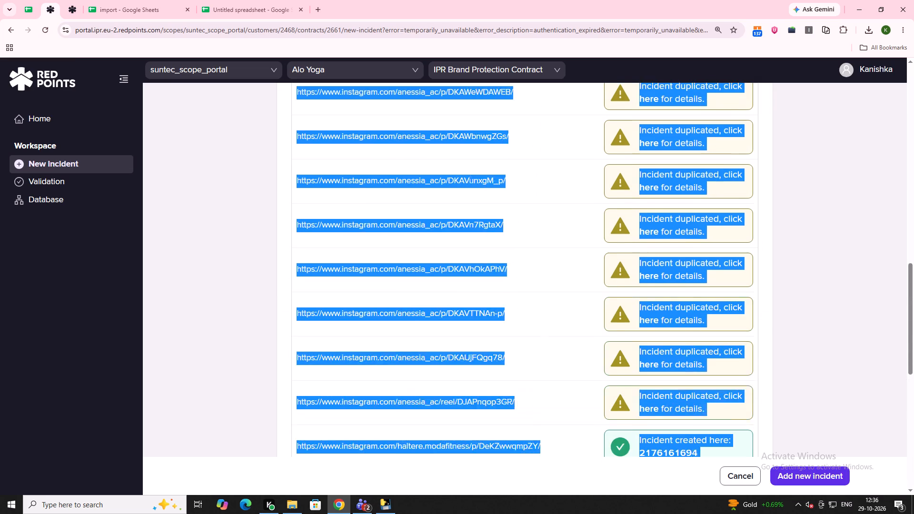
Search the Red Points new-incident results for the alexa_boutiqueoficial profile URL and examine its matching detection links.
left_click(817, 217)
scroll(752, 230, "up", 18)
key("ctrl+f")
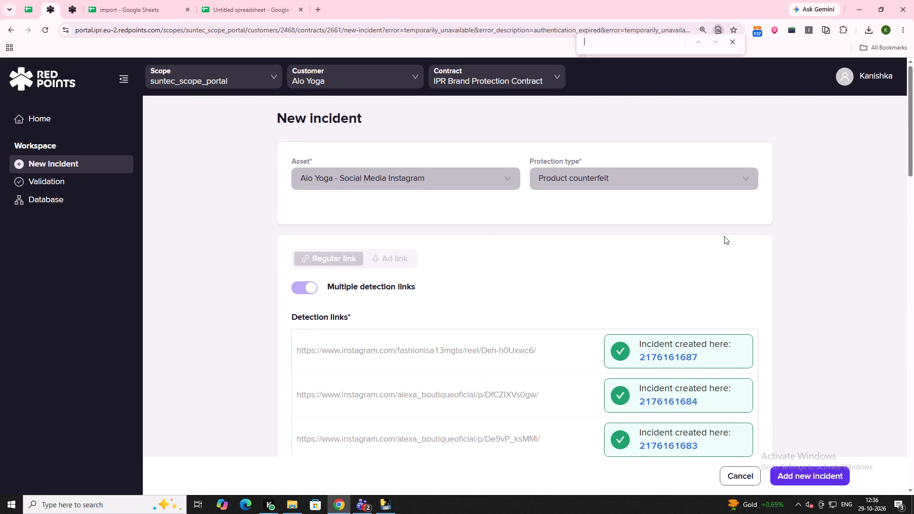
key("ctrl+v")
scroll(667, 243, "down", 9)
scroll(638, 245, "up", 3)
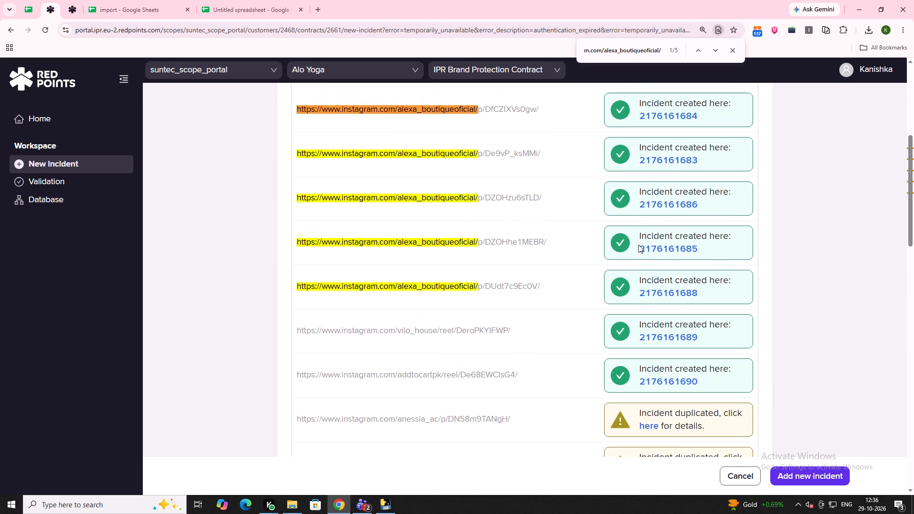
Copy the five alexa_boutiqueoficial post URLs from the untitled spreadsheet into that seller's Incidents uploaded URLs cell in the Alo Yoga manual detection sheet.
left_click(187, 0)
left_click(227, 0)
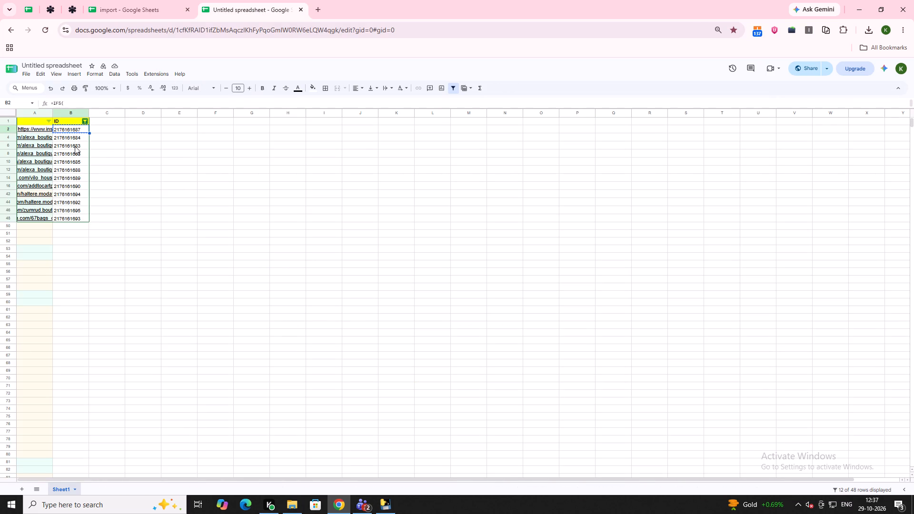
left_click(17, 137)
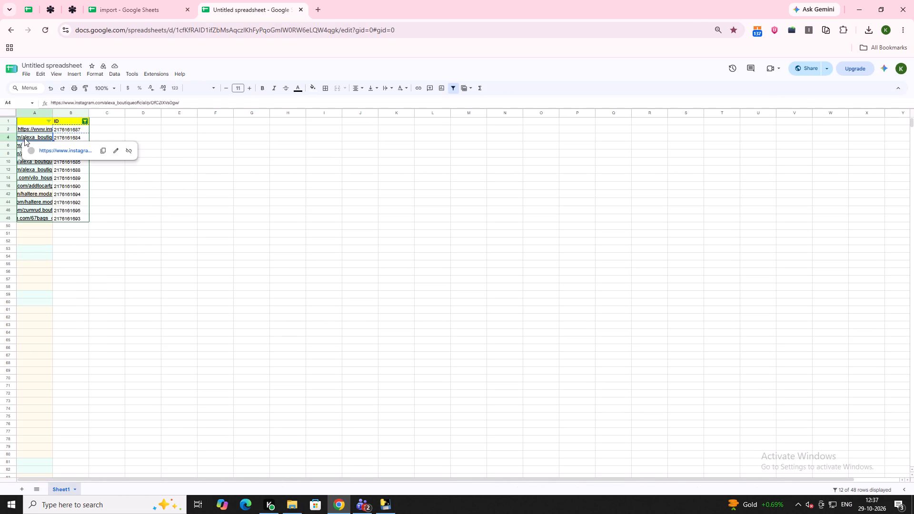
key("shift+Down")
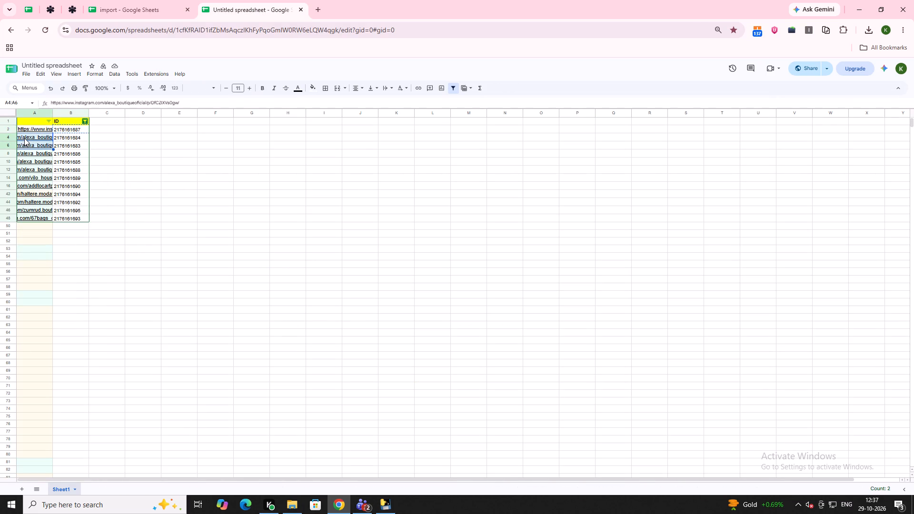
key("shift+Down")
key("shift+Down")
key("shift+Down")
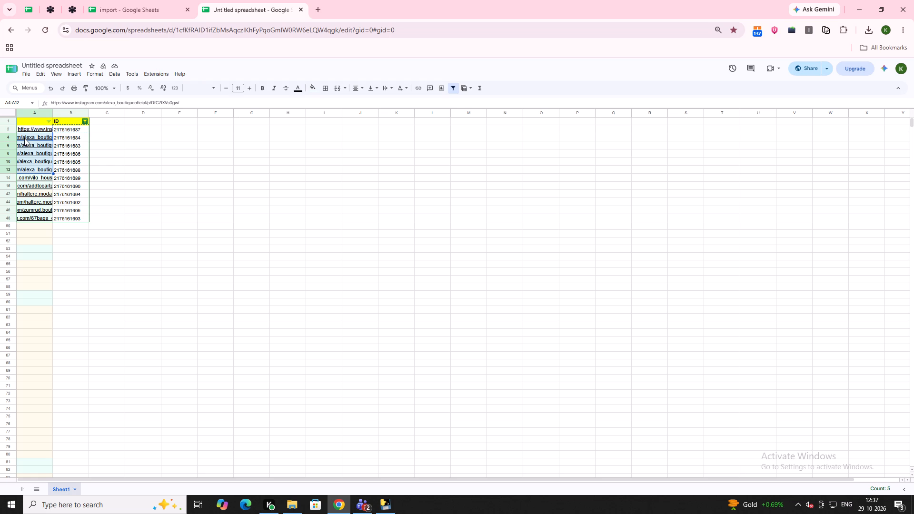
key("ctrl+c")
left_click(20, 0)
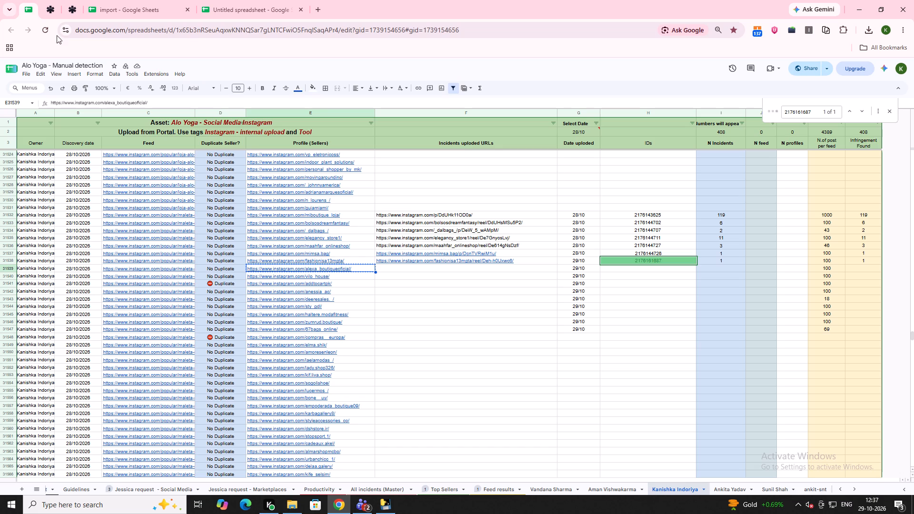
double_click(390, 267)
key("ctrl+v")
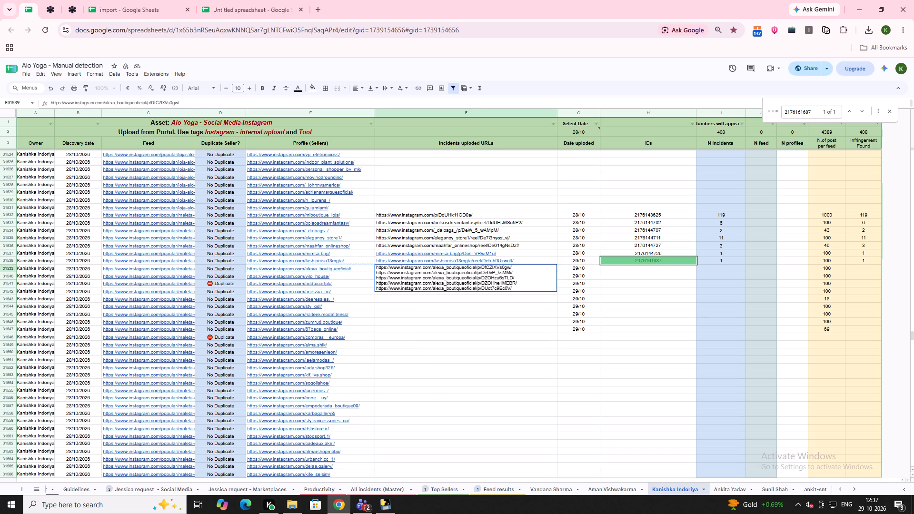
double_click(645, 271)
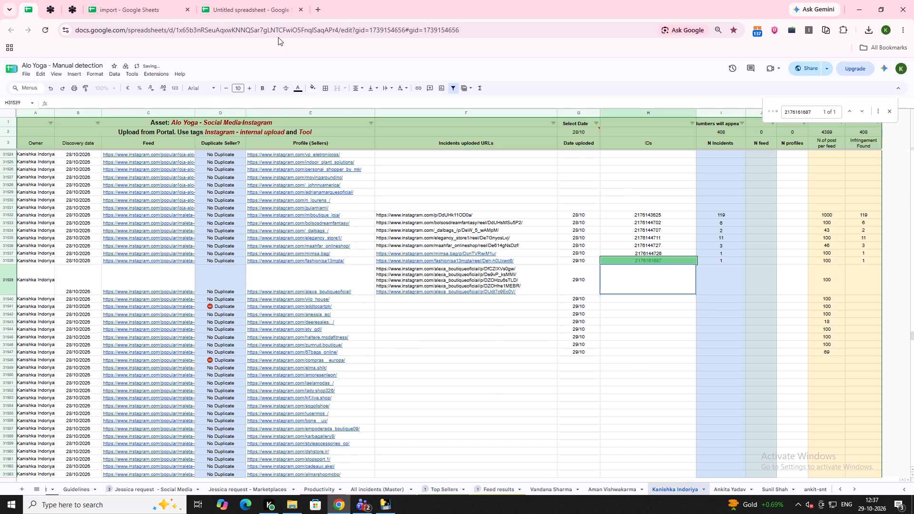
left_click(253, 0)
left_click(72, 136)
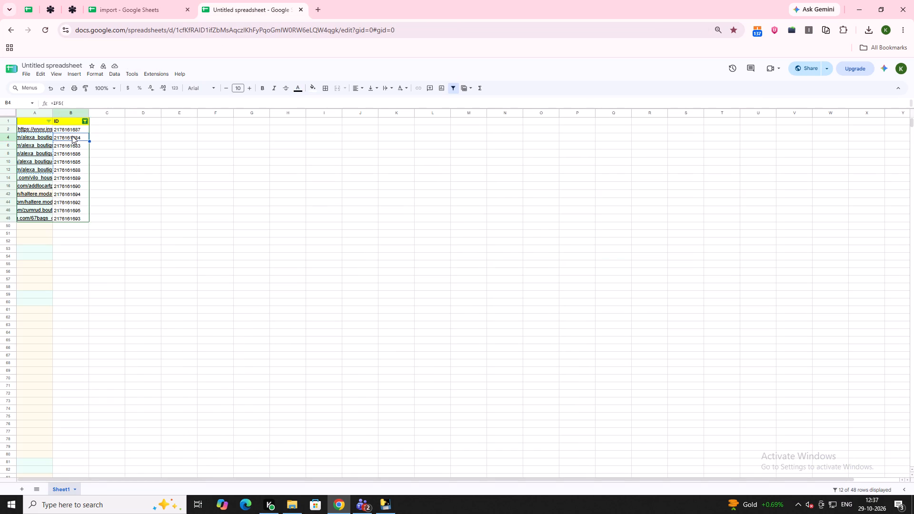
key("shift+Down")
key("shift+Down")
key("shift+Down")
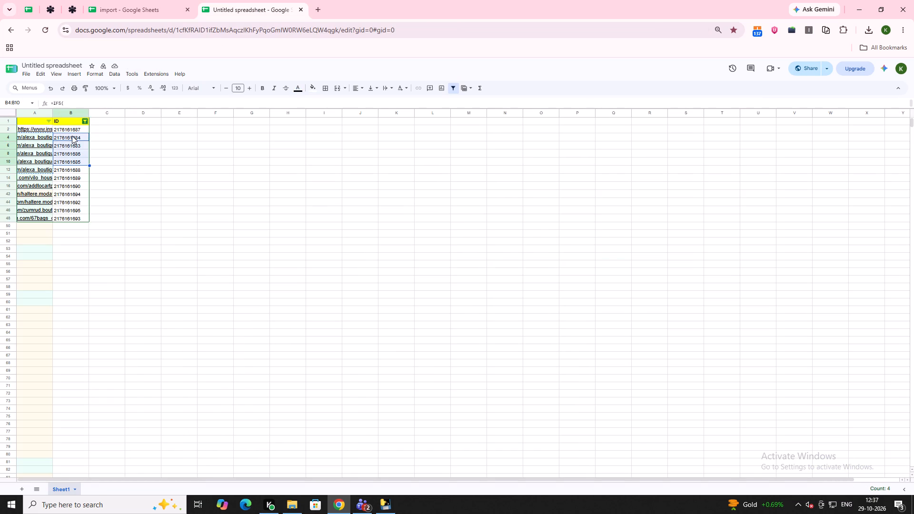
key("shift+Down")
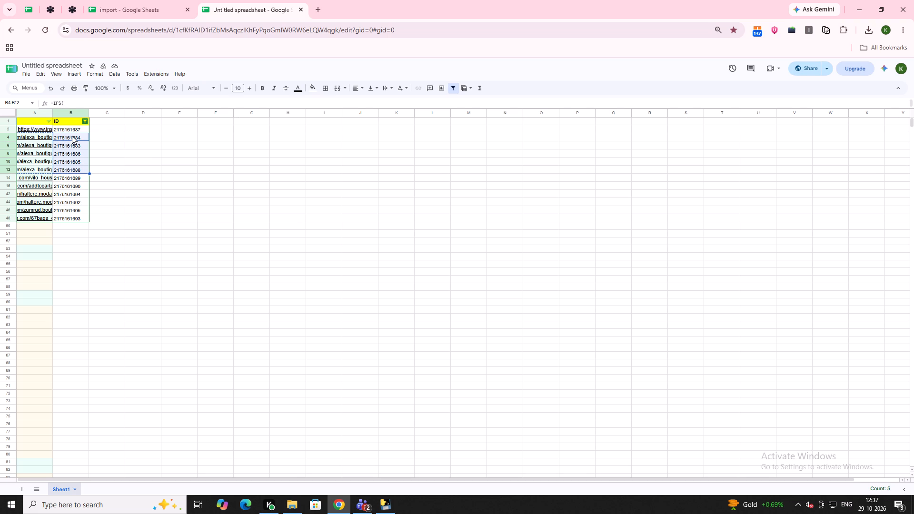
key("ctrl+c")
left_click(25, 0)
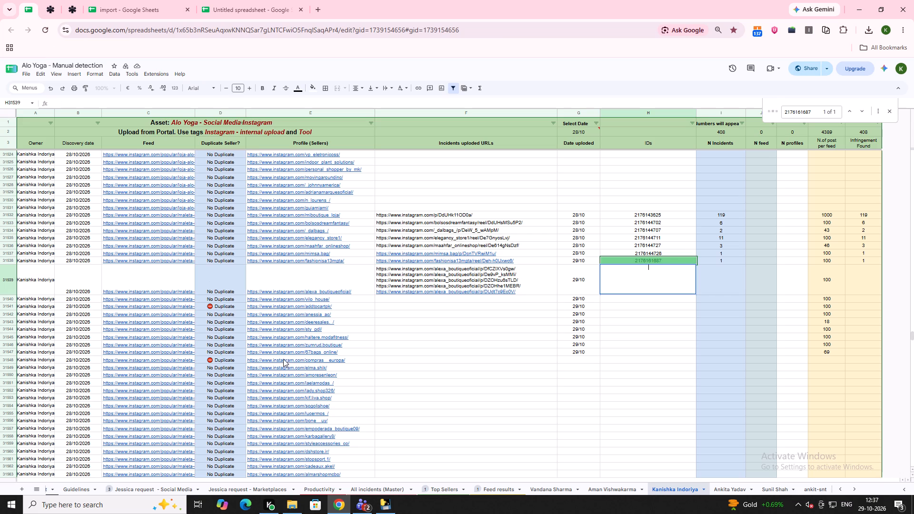
key("ctrl+v")
Enter 5 for both N Incidents and Infringement Found in the alexa_boutiqueoficial row.
left_click(733, 279)
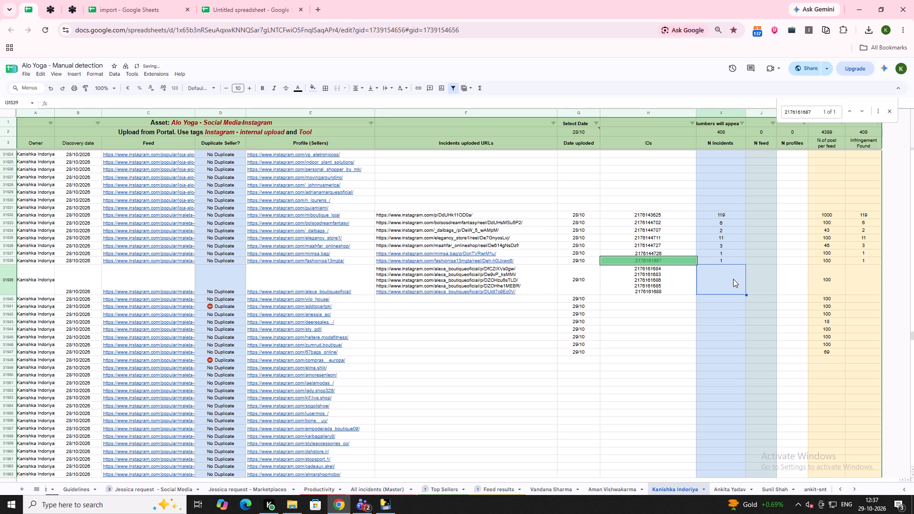
key("5")
key("Right")
key("Right")
key("Right")
key("Right")
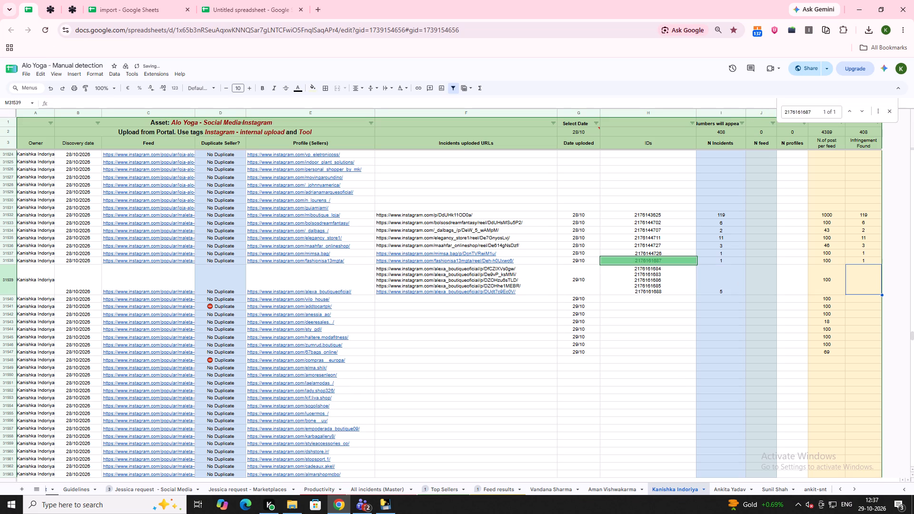
key("5")
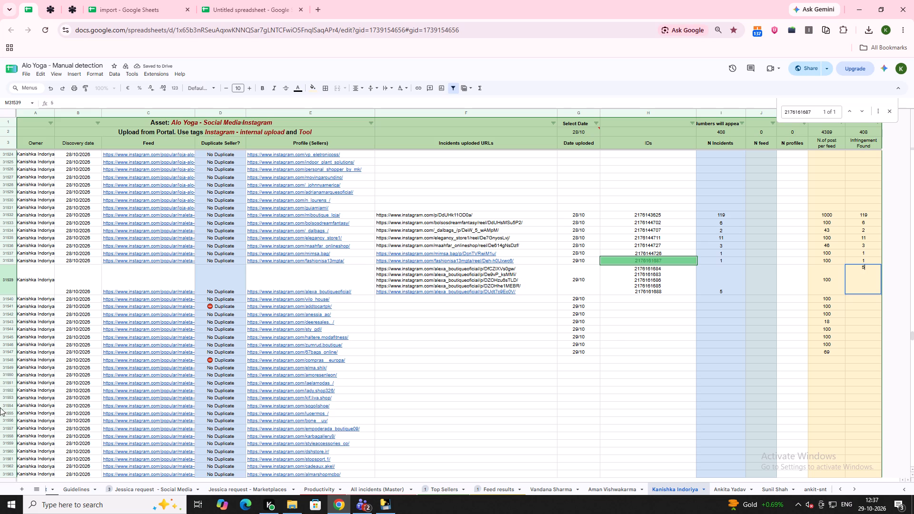
Close the sheet's find box and set the height of the alexa_boutiqueoficial row, 31539, to 21 pixels.
right_click(5, 294)
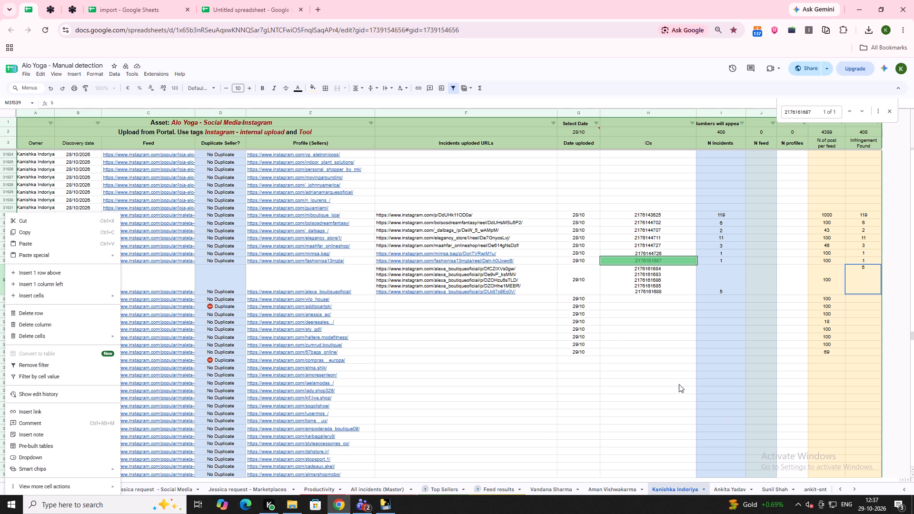
left_click(643, 373)
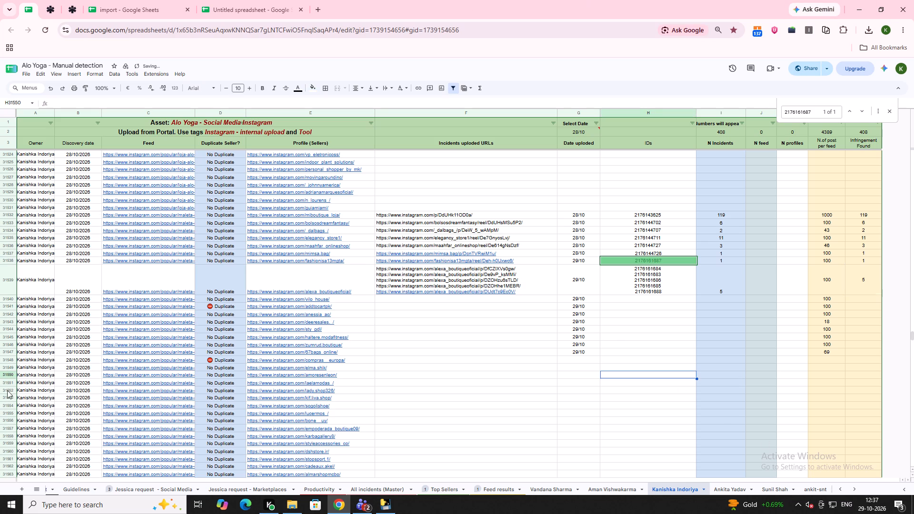
left_click(889, 109)
right_click(12, 294)
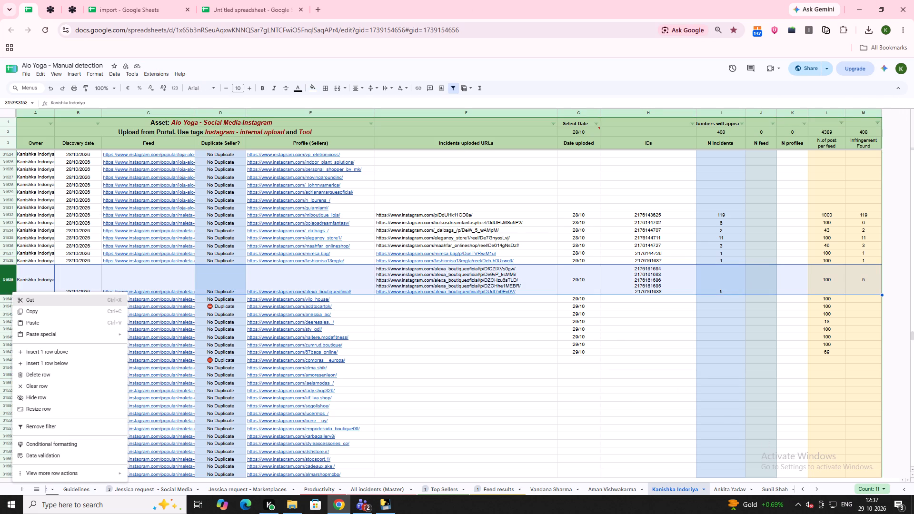
left_click(37, 409)
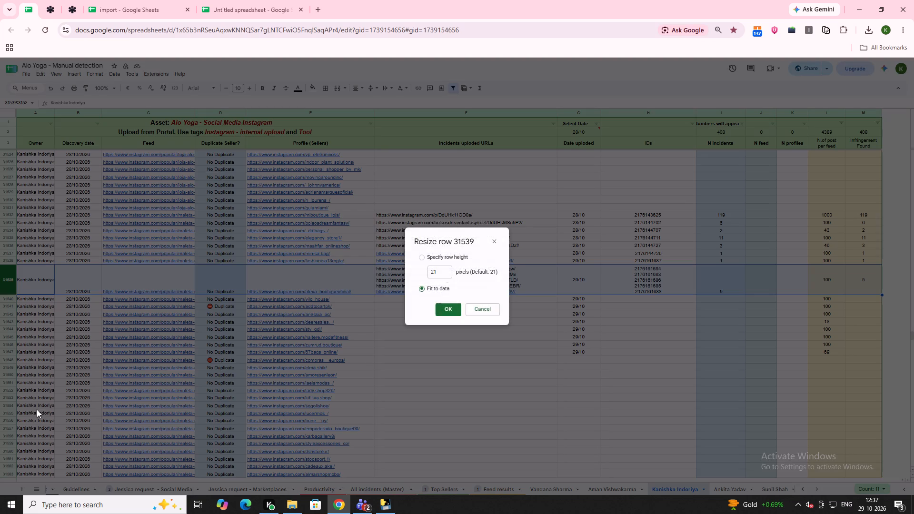
left_click(422, 261)
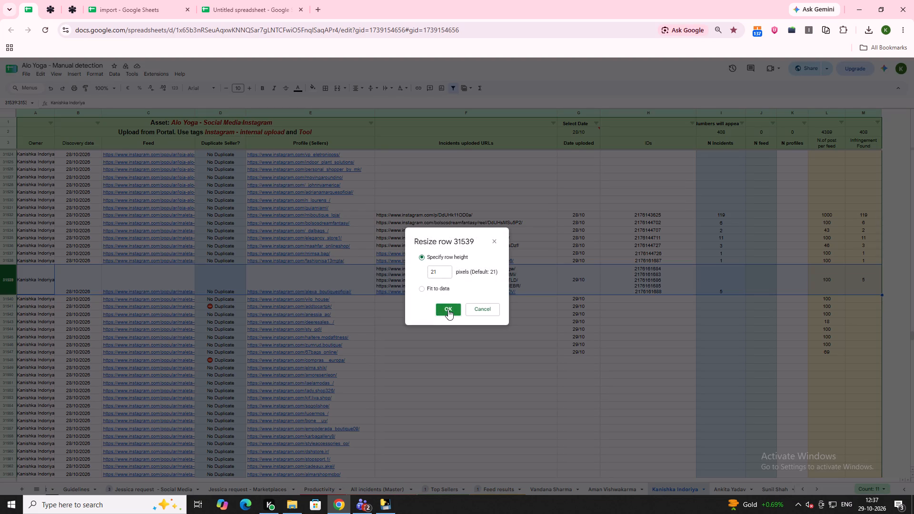
left_click(448, 309)
left_click(448, 309)
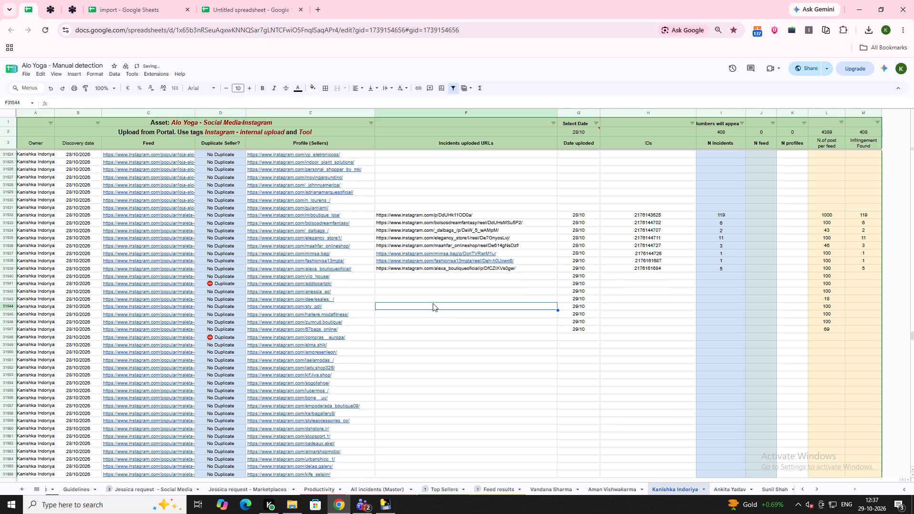
Set the Select Date cell in the Alo Yoga manual detection sheet to 29/10.
double_click(576, 133)
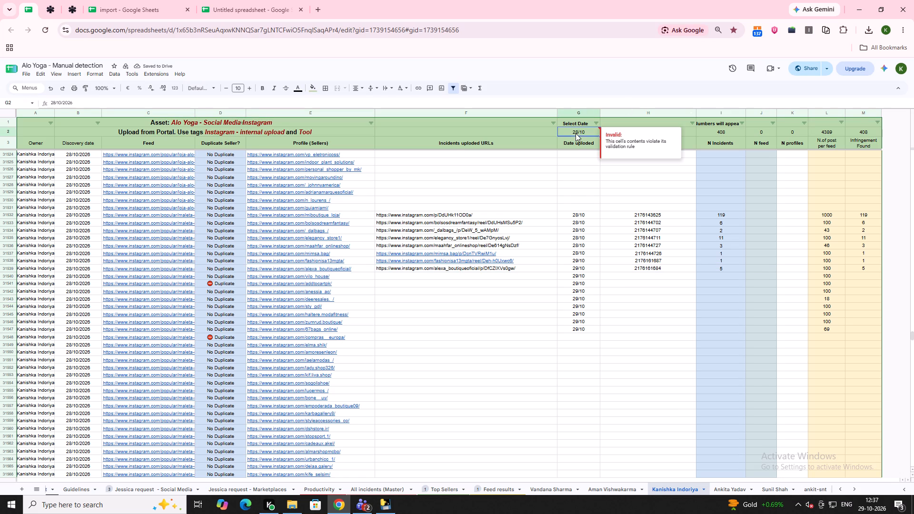
left_click(585, 202)
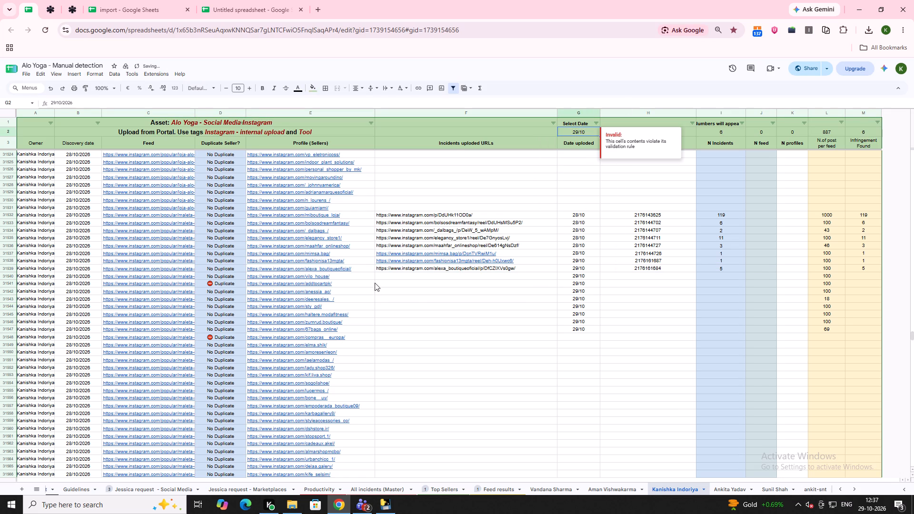
Look up the vilo_house profile in the import sheet and copy its reel URL from the untitled spreadsheet into its Incidents uploaded URLs cell.
left_click(367, 277)
key("ctrl+c")
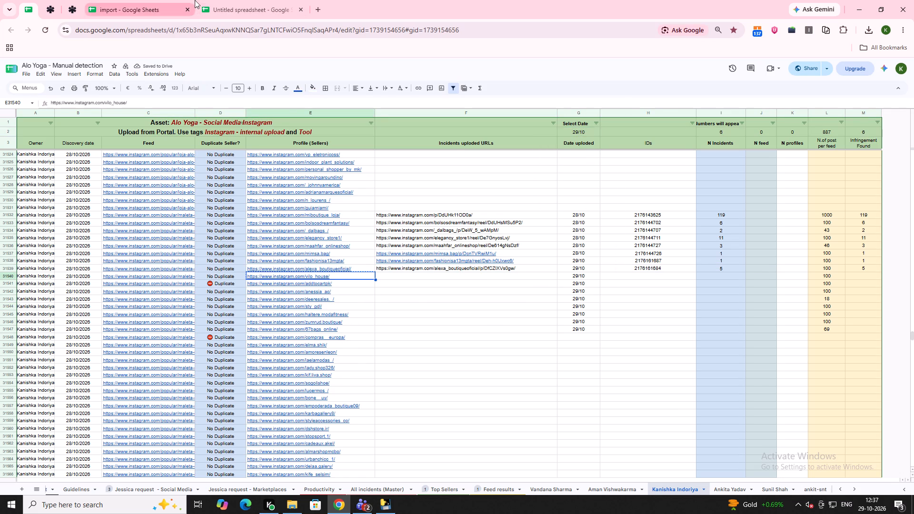
left_click(153, 0)
key("ctrl+f")
key("ctrl+v")
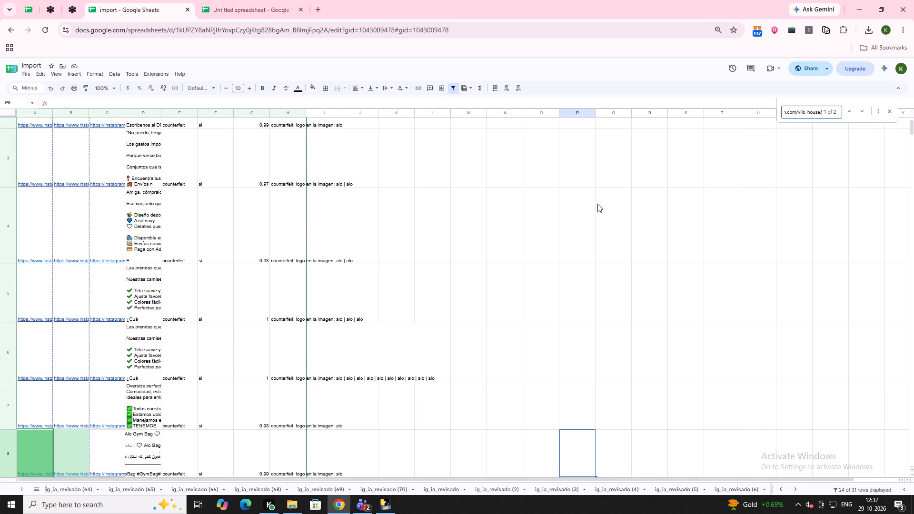
scroll(363, 230, "down", 4)
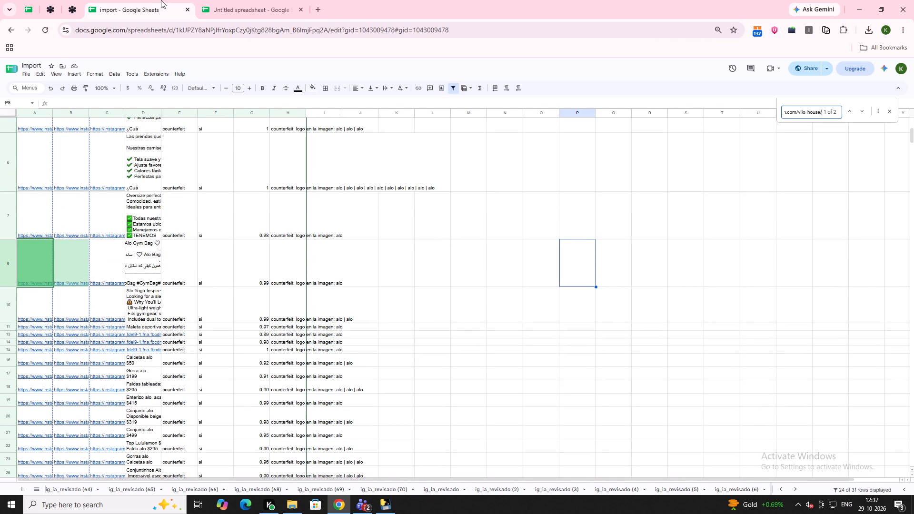
left_click(223, 1)
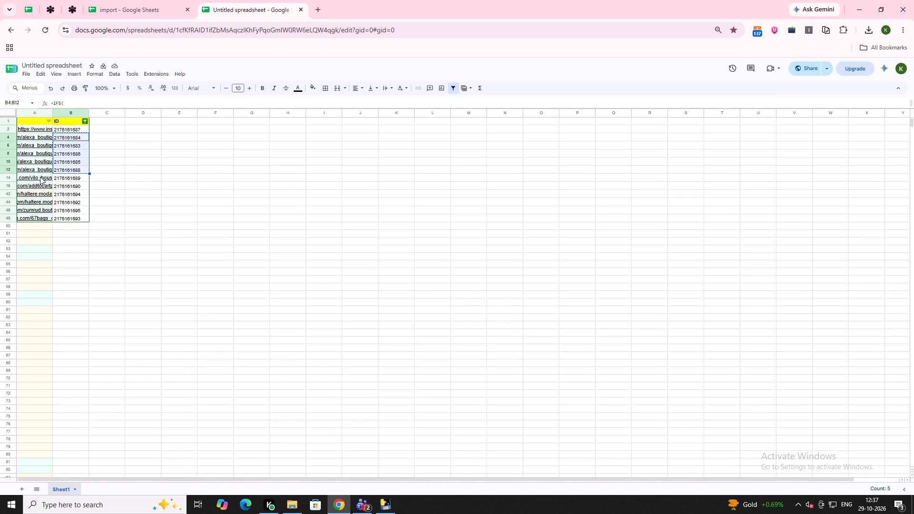
left_click(41, 177)
key("ctrl+c")
left_click(30, 3)
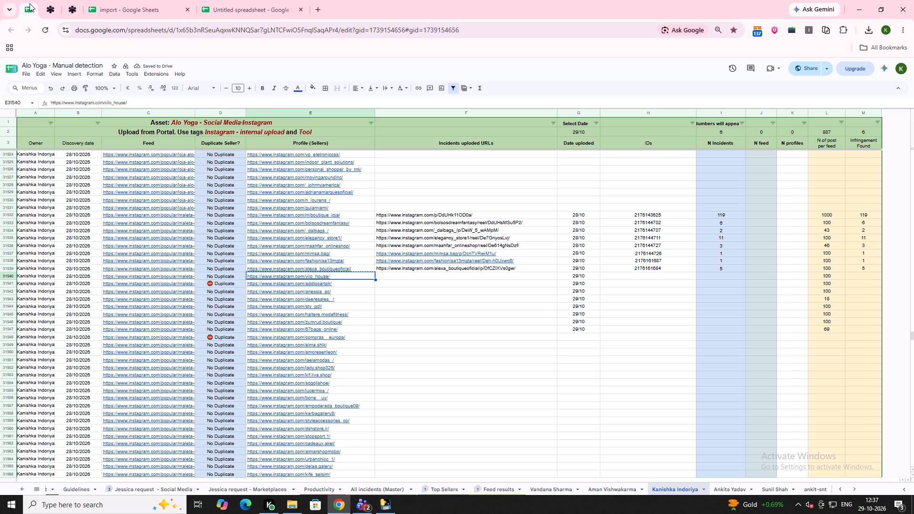
double_click(384, 277)
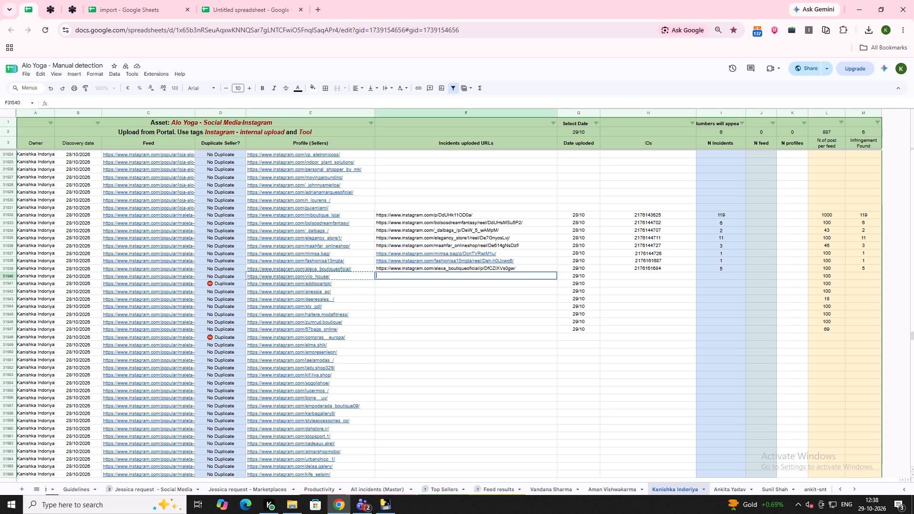
key("ctrl+v")
double_click(611, 275)
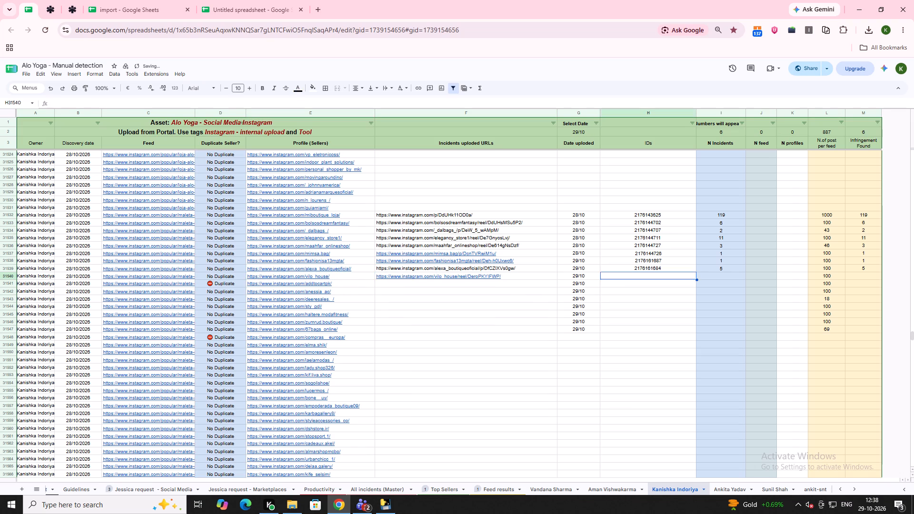
left_click(248, 0)
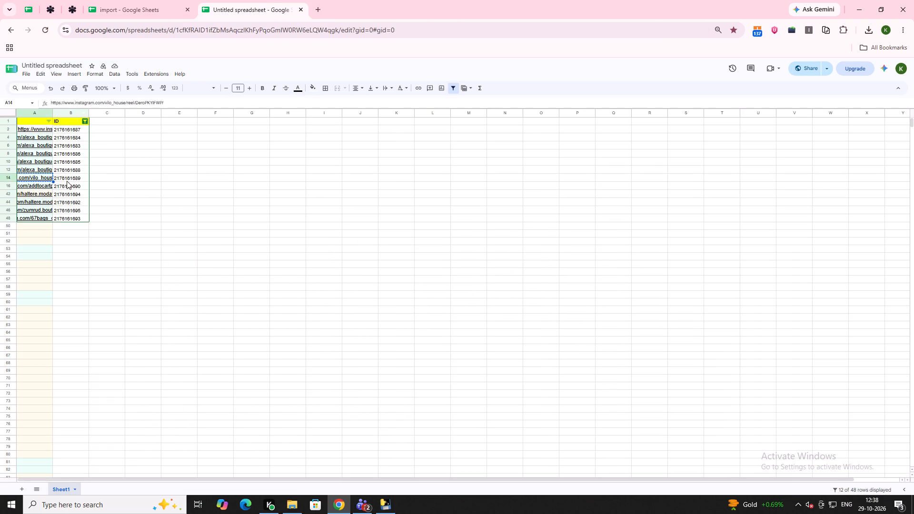
left_click(67, 181)
key("ctrl+c")
left_click(28, 2)
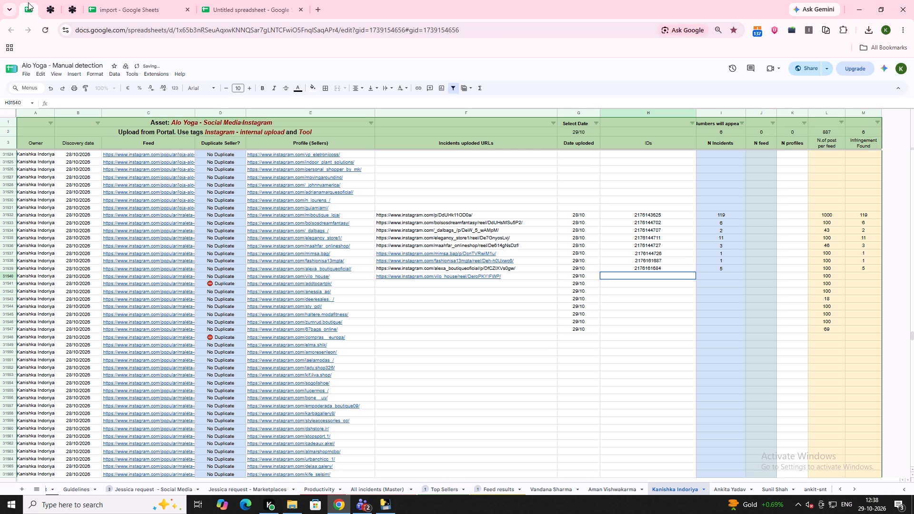
key("ctrl+v")
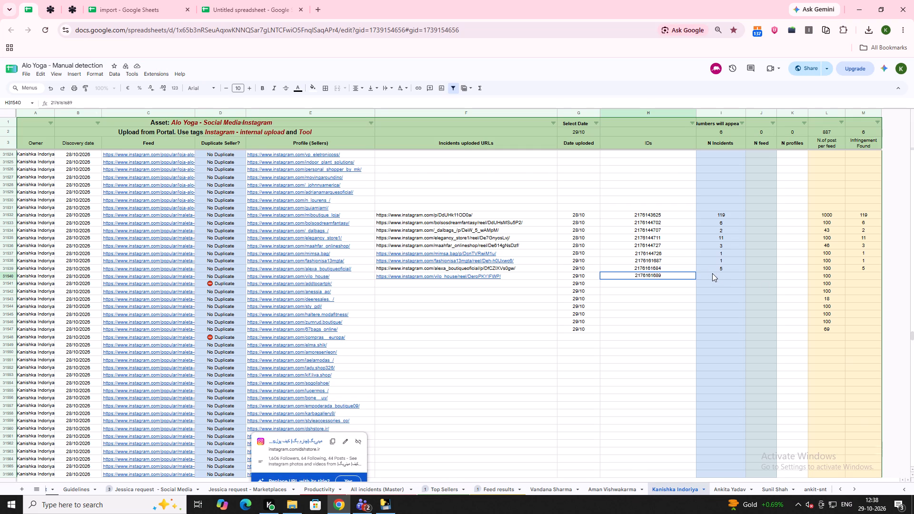
Enter 1 for both N Incidents and Infringement Found in the vilo_house row.
left_click(716, 277)
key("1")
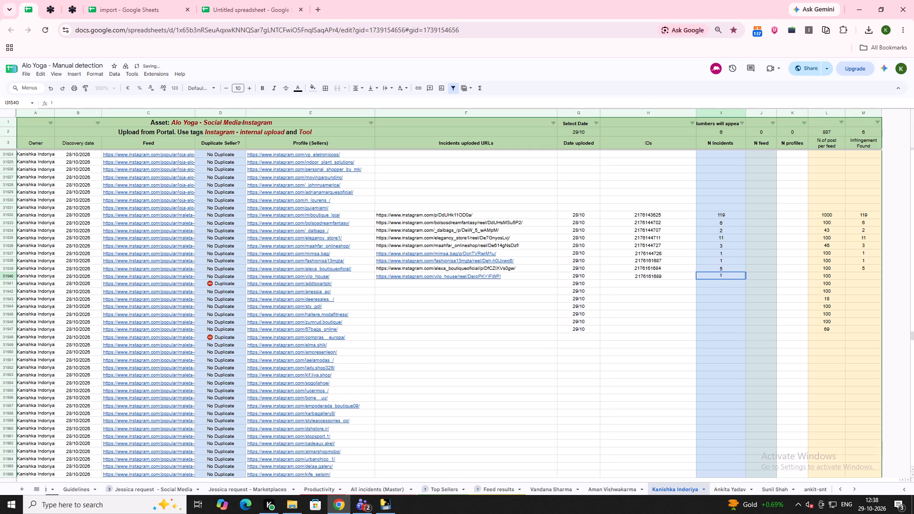
key("Right")
key("Right")
key("Right")
key("Right")
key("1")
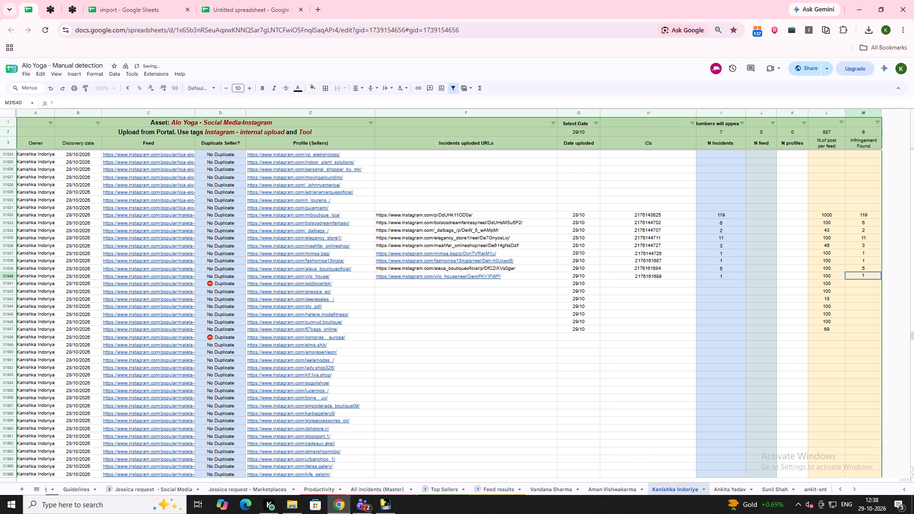
Look up the addtocartpk profile in the import sheet and copy its reel URL from the untitled spreadsheet into its Incidents uploaded URLs cell.
left_click(380, 283)
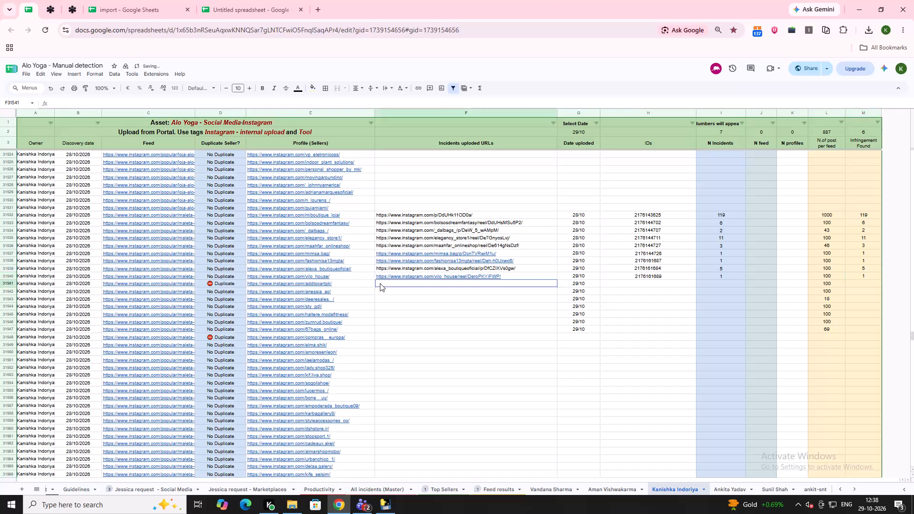
left_click(370, 282)
key("ctrl+c")
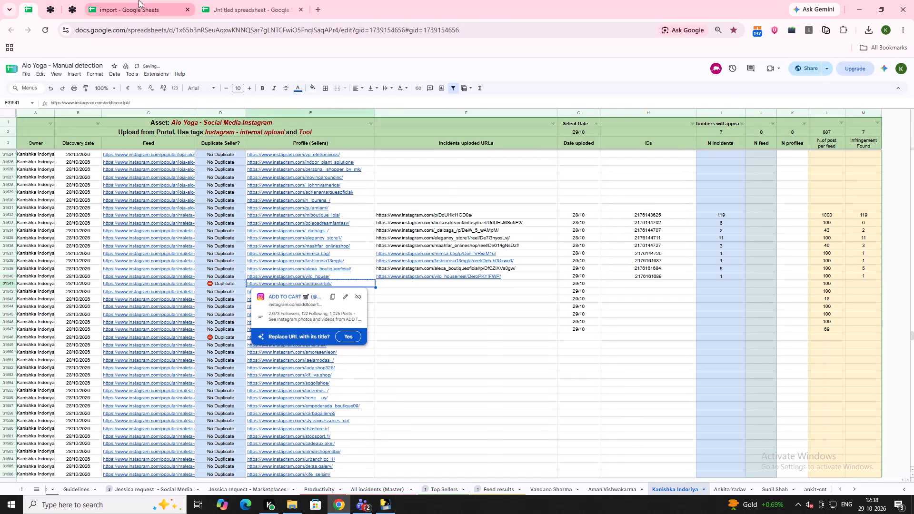
double_click(138, 0)
key("ctrl+f")
key("ctrl+v")
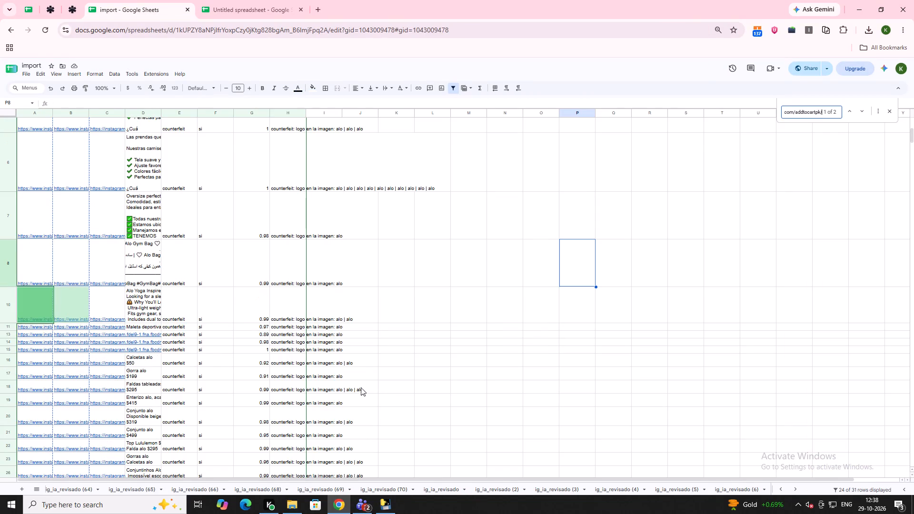
scroll(314, 392, "down", 2)
left_click(256, 0)
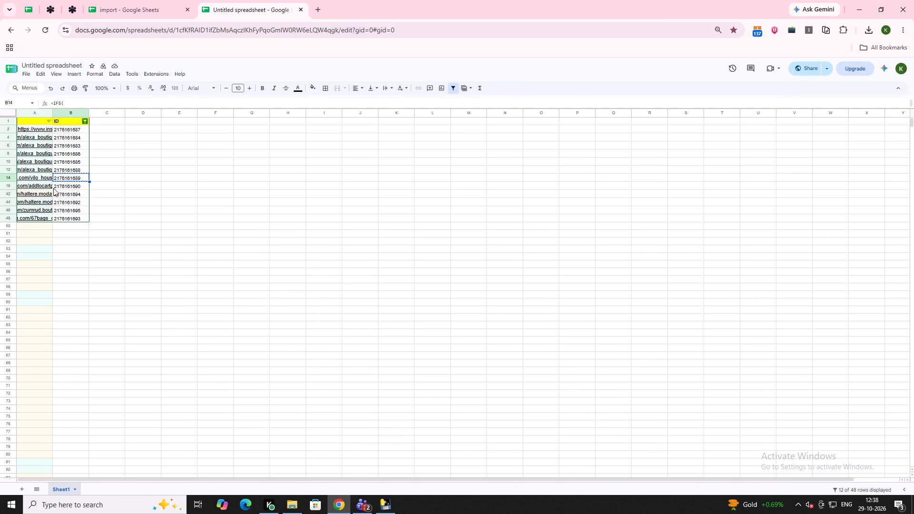
left_click(50, 182)
key("ctrl+c")
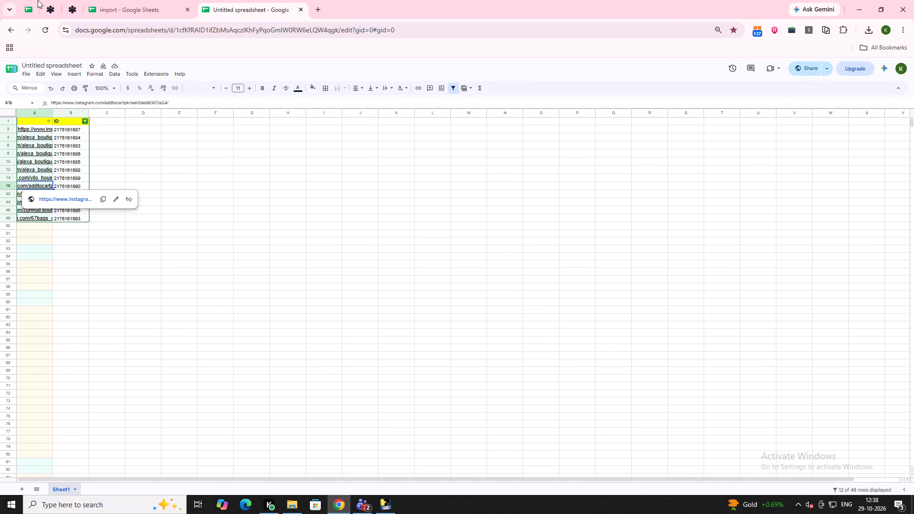
left_click(35, 0)
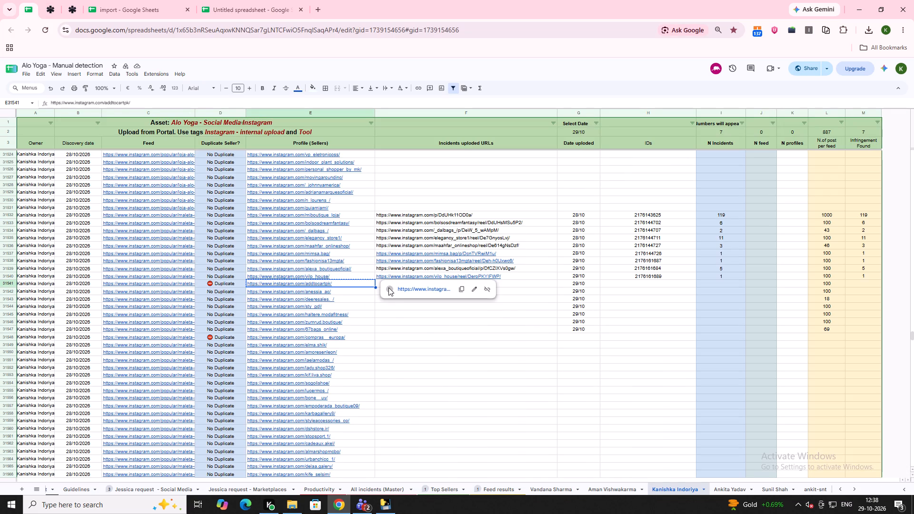
double_click(500, 283)
key("ctrl+v")
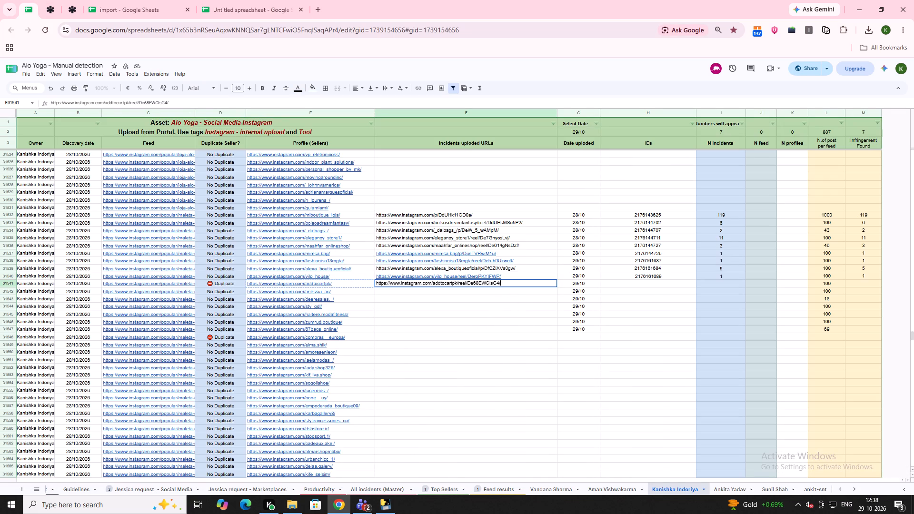
double_click(647, 284)
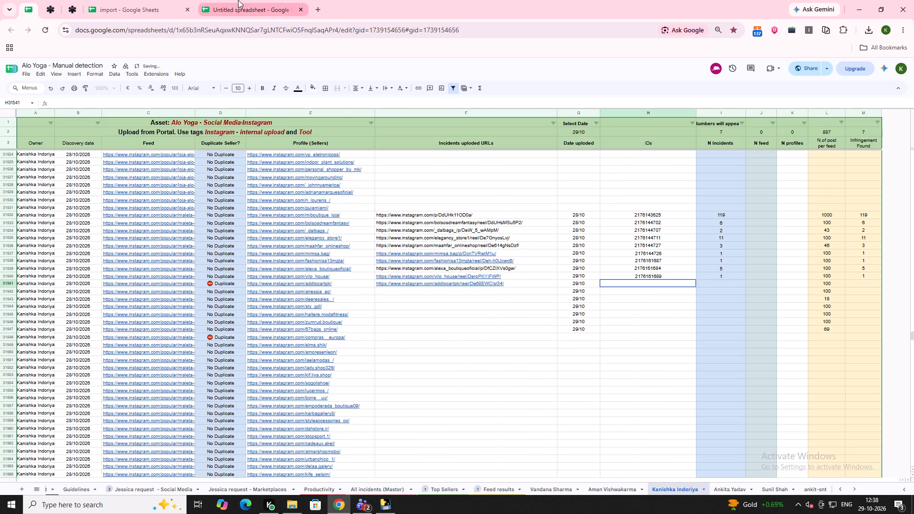
left_click(238, 0)
left_click(82, 188)
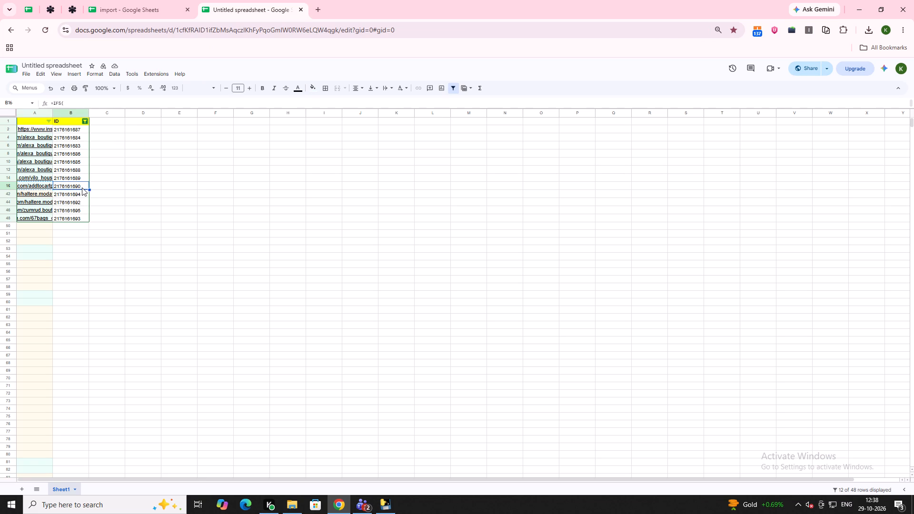
key("ctrl+c")
left_click(25, 2)
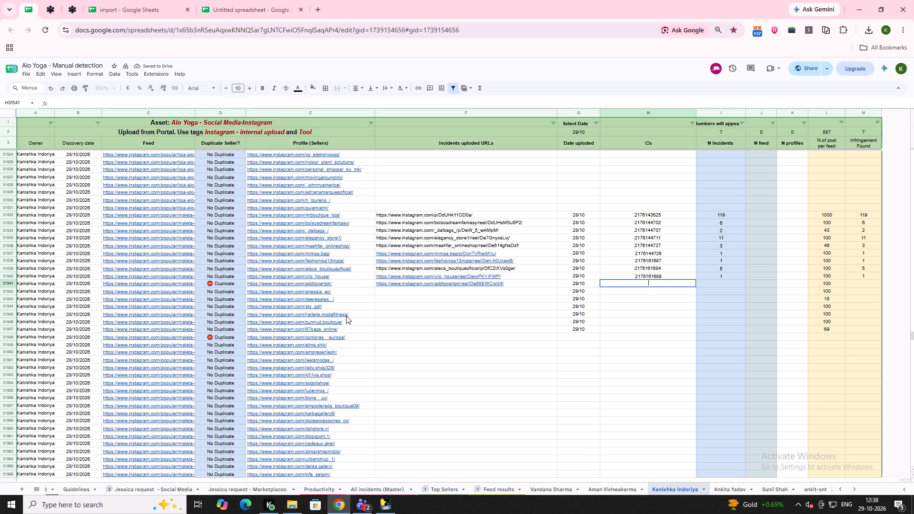
key("ctrl+v")
Enter 1 for both N Incidents and Infringement Found in the addtocartpk row.
left_click(725, 288)
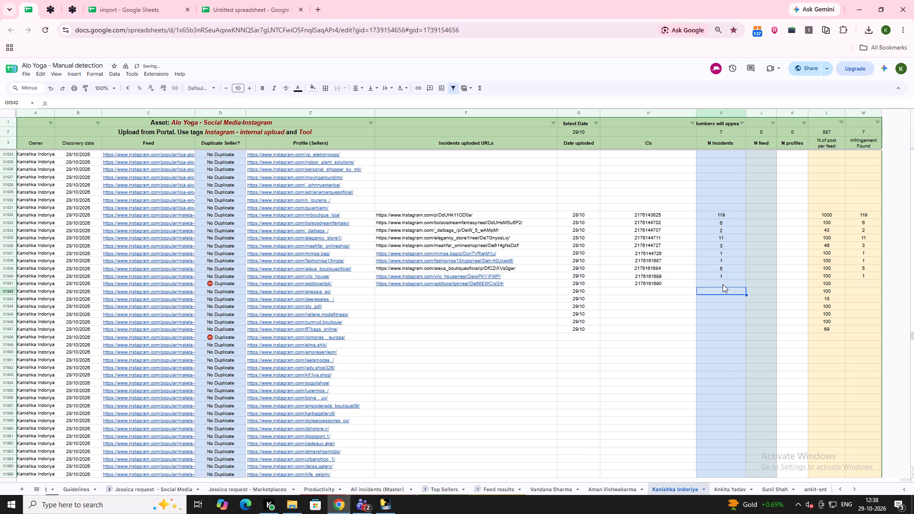
left_click(723, 284)
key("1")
key("Right")
key("Right")
key("Right")
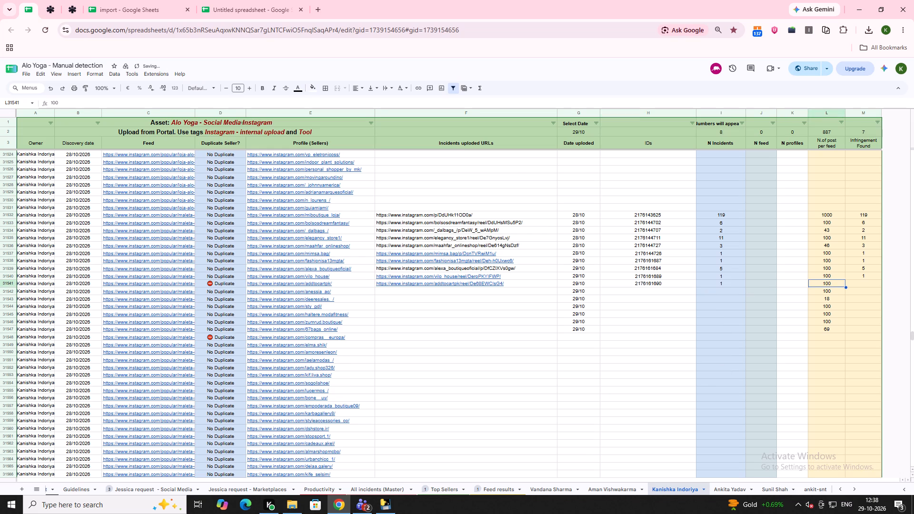
key("Right")
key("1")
key("Left")
left_click(380, 293)
key("Left")
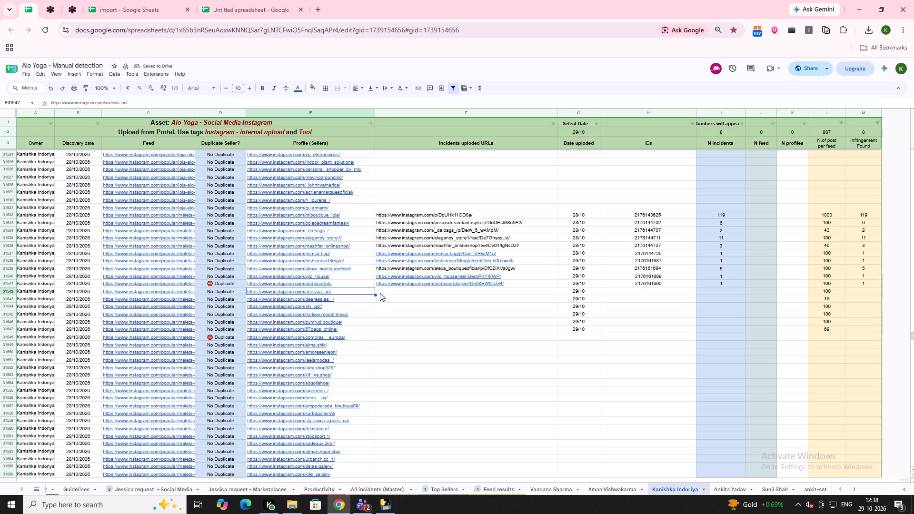
left_click(360, 293)
left_click(316, 293)
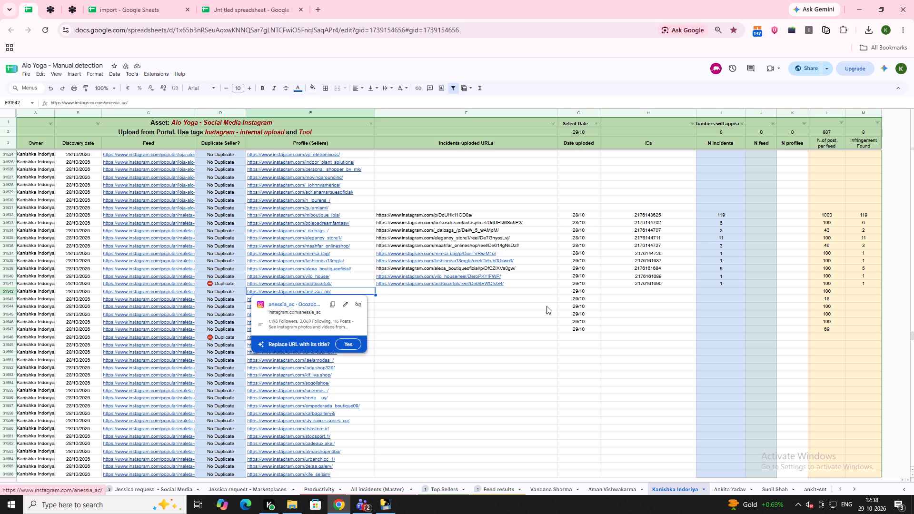
key("ctrl+c")
left_click(131, 0)
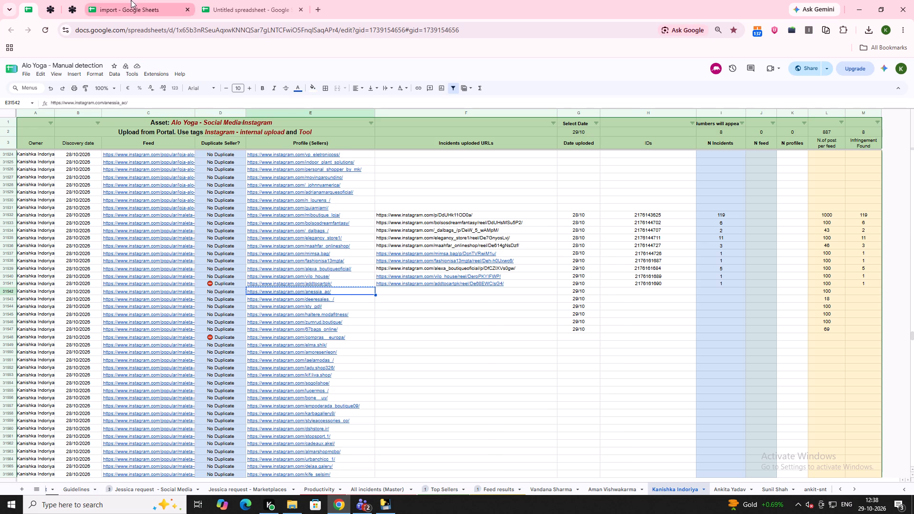
scroll(227, 267, "down", 1)
key("ctrl+f")
key("ctrl+v")
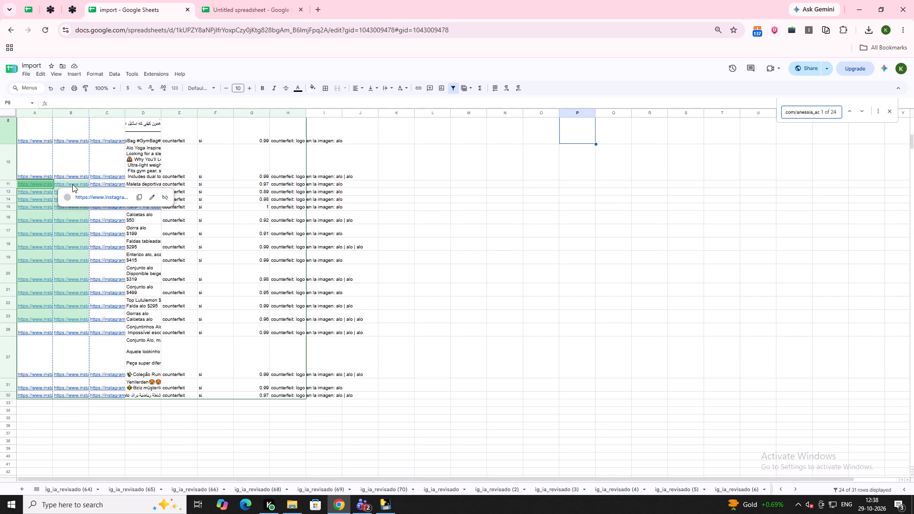
left_click_drag(72, 184, 77, 316)
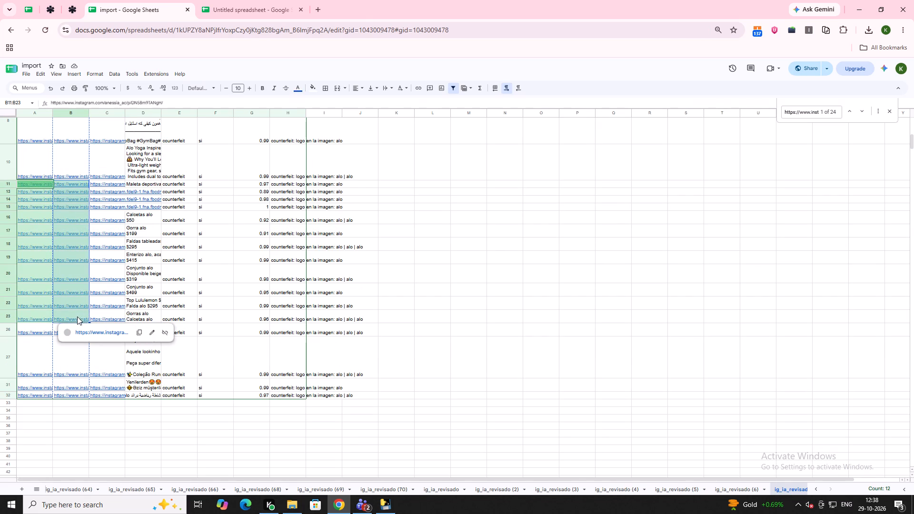
left_click(50, 0)
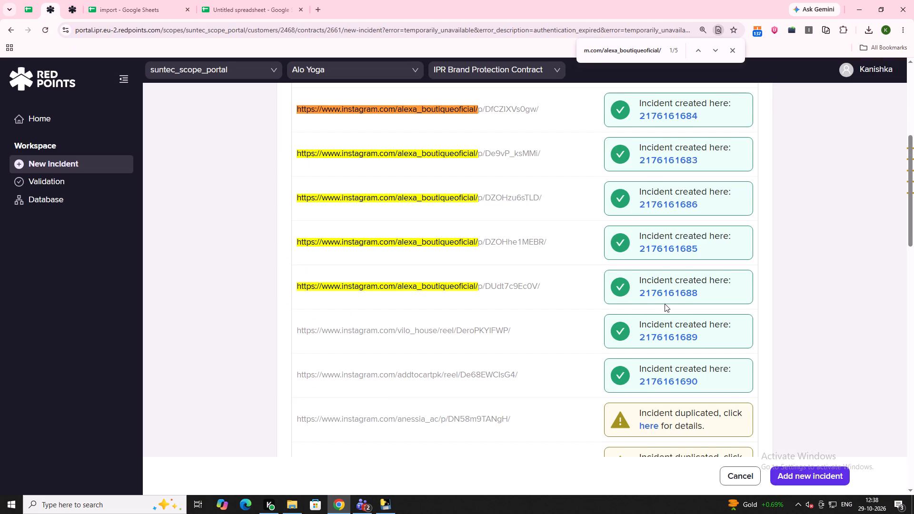
scroll(666, 301, "down", 2)
key("ctrl+f")
key("ctrl+v")
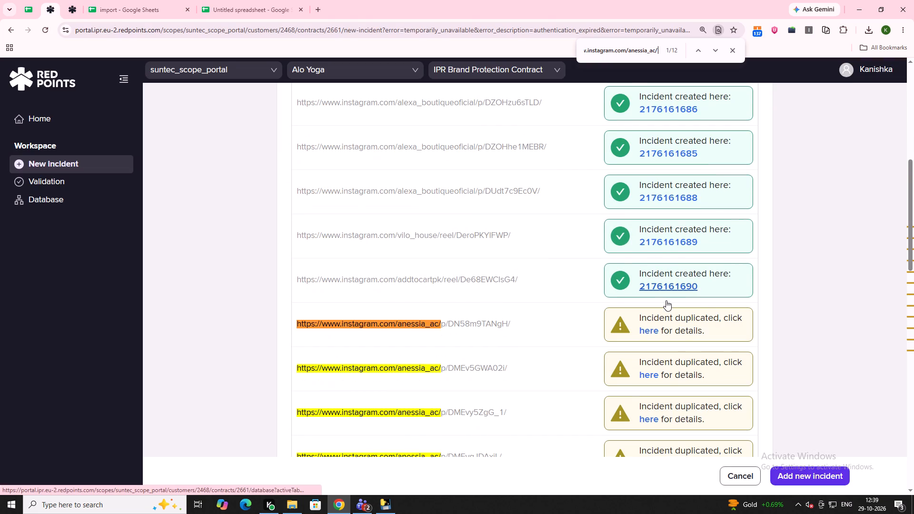
scroll(579, 261, "down", 12)
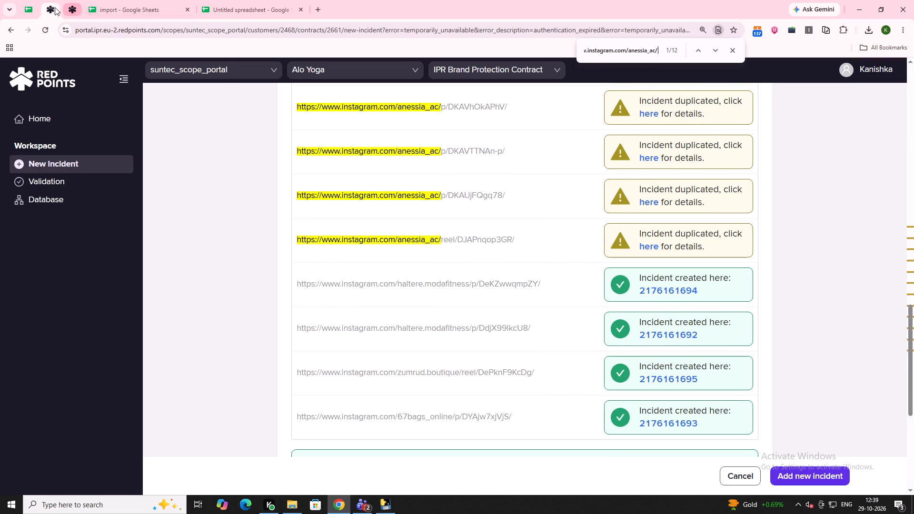
left_click(25, 4)
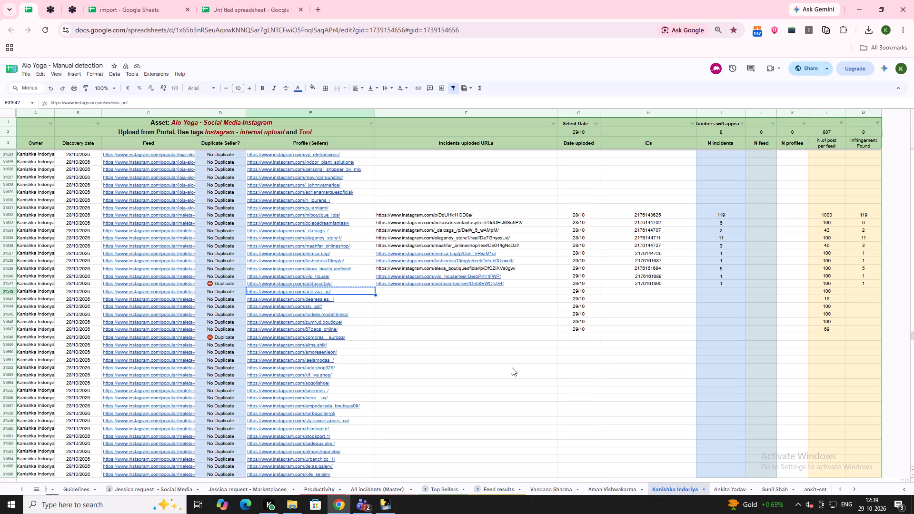
key("Right")
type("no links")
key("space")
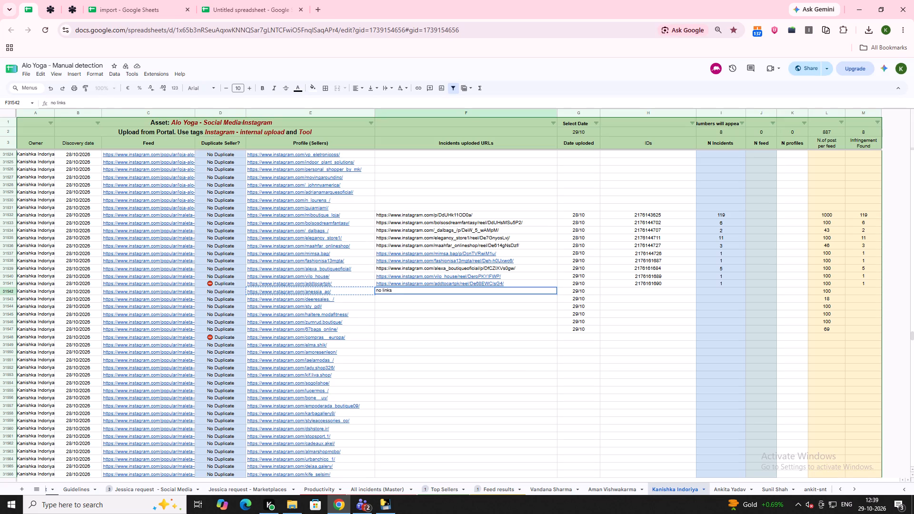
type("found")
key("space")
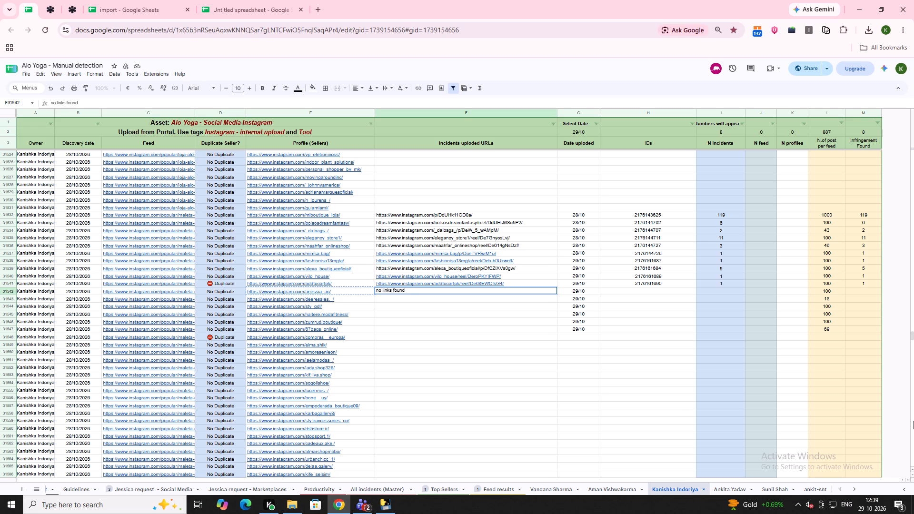
left_click(685, 292)
key("Right")
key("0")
key("Right")
key("Right")
key("Right")
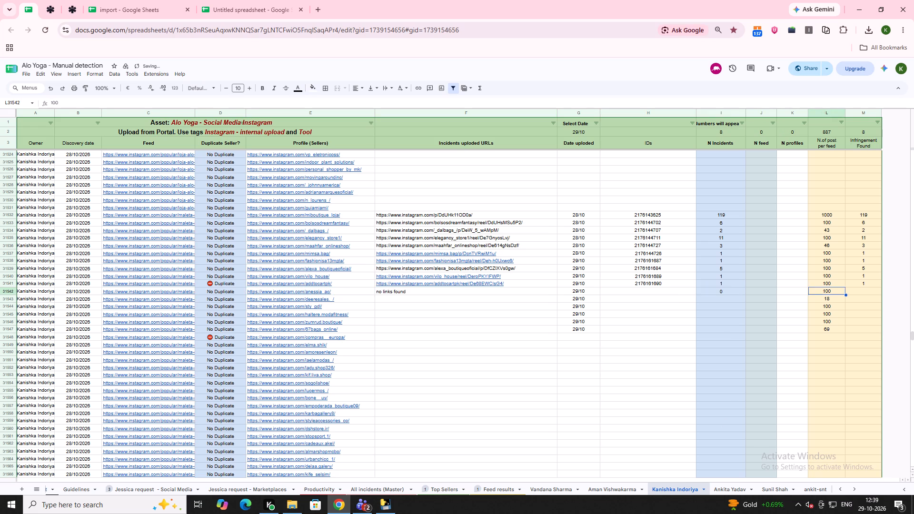
key("Right")
key("Right")
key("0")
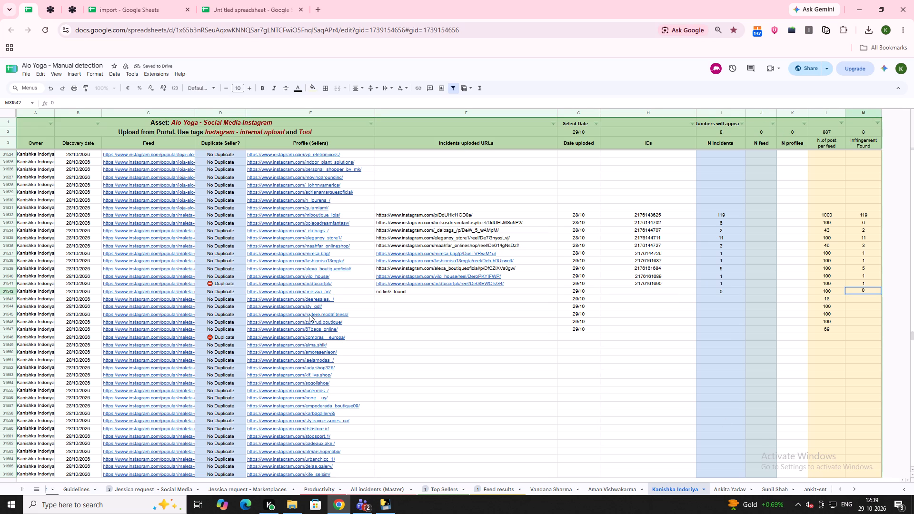
Search the import sheet for the deeresales._ profile URL copied from the manual detection sheet.
left_click(346, 299)
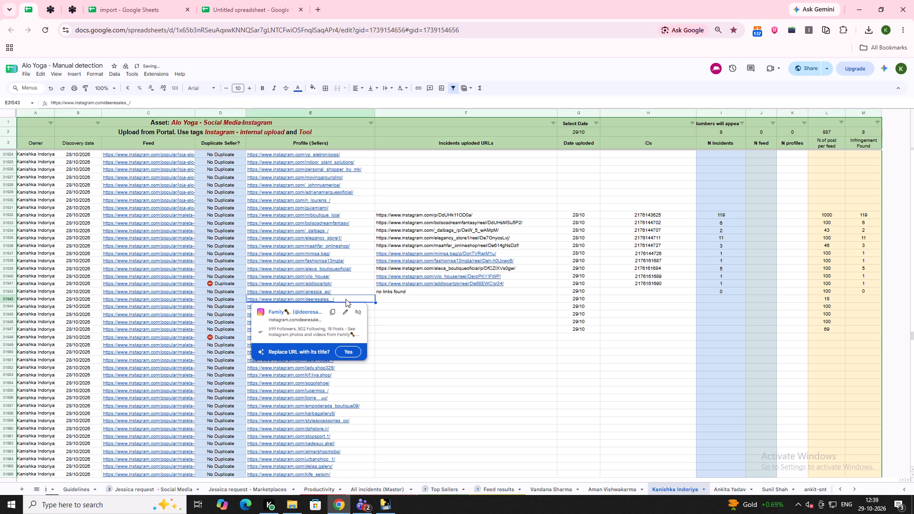
key("ctrl+c")
key("ctrl+c")
left_click(141, 0)
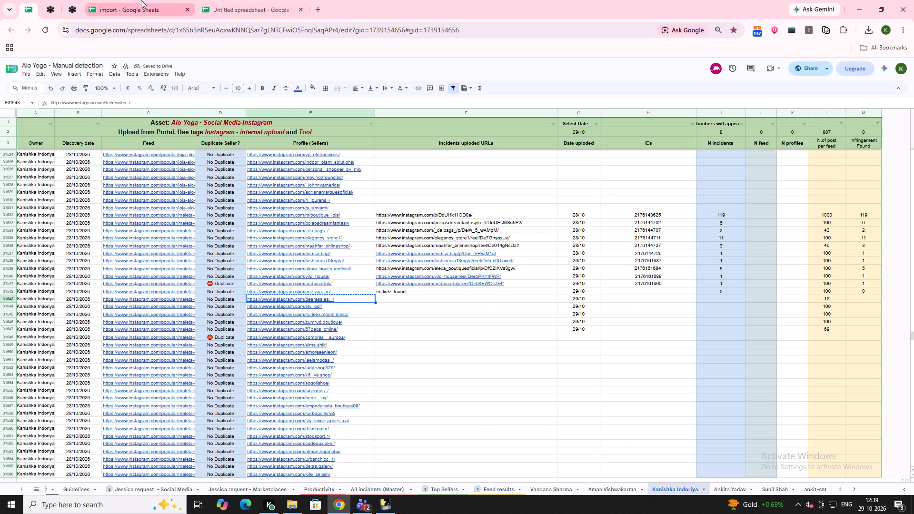
scroll(304, 355, "down", 1)
key("ctrl+f")
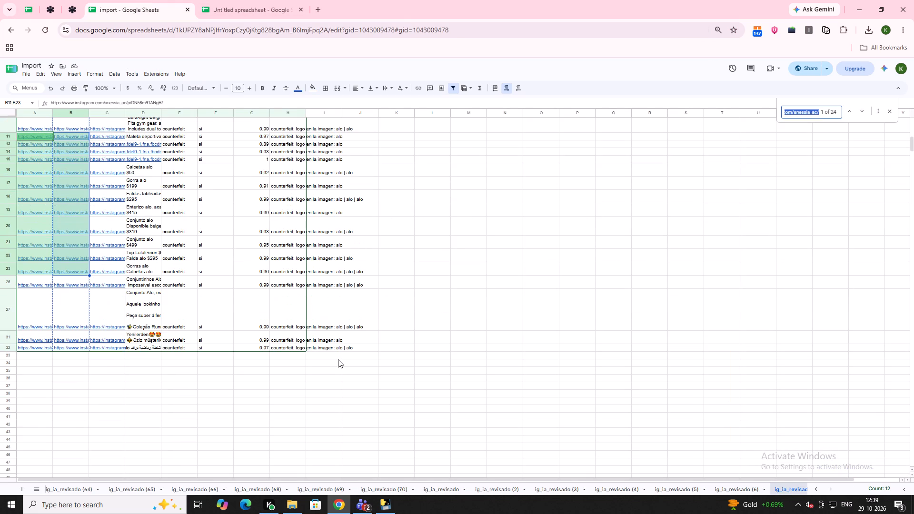
key("ctrl+v")
left_click(392, 299)
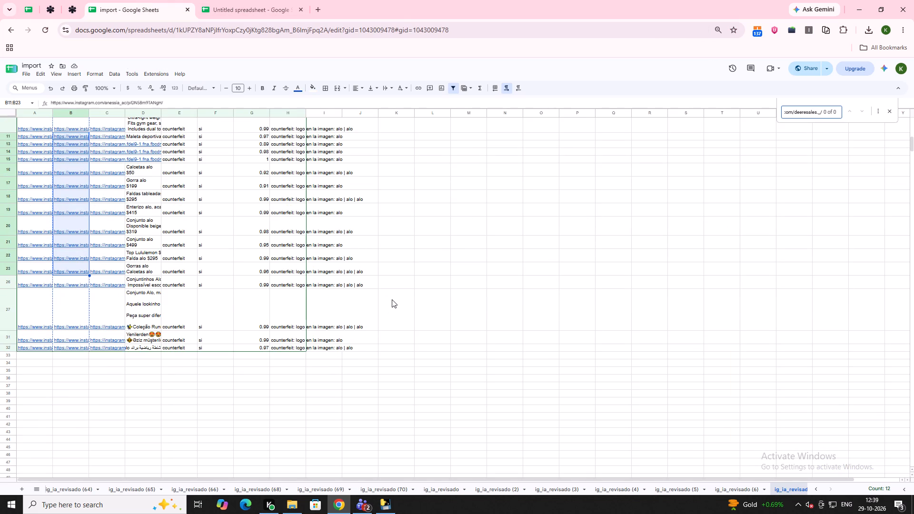
left_click(29, 1)
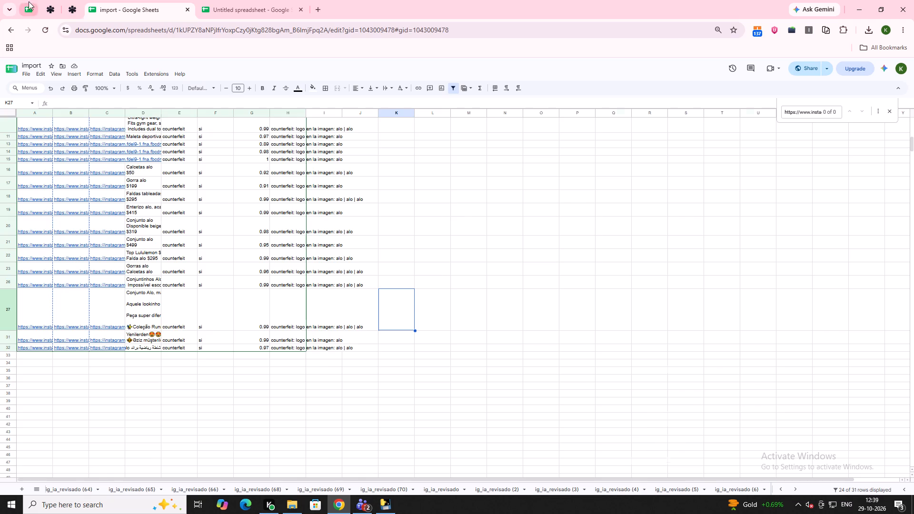
left_click(331, 299)
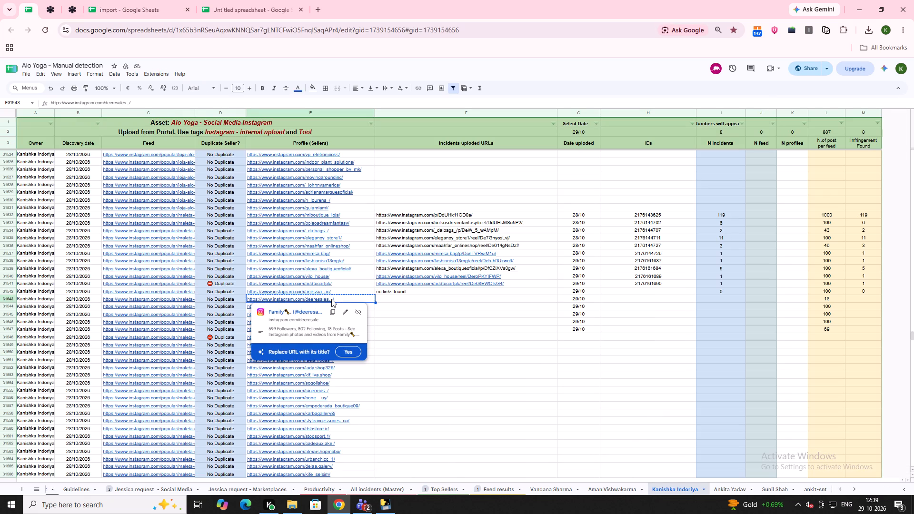
key("ctrl+c")
left_click(121, 0)
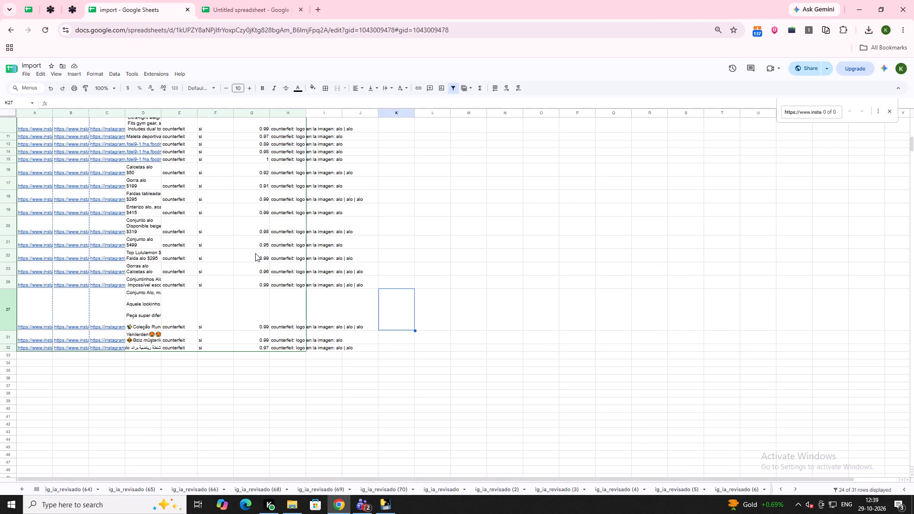
key("ctrl+f")
key("ctrl+v")
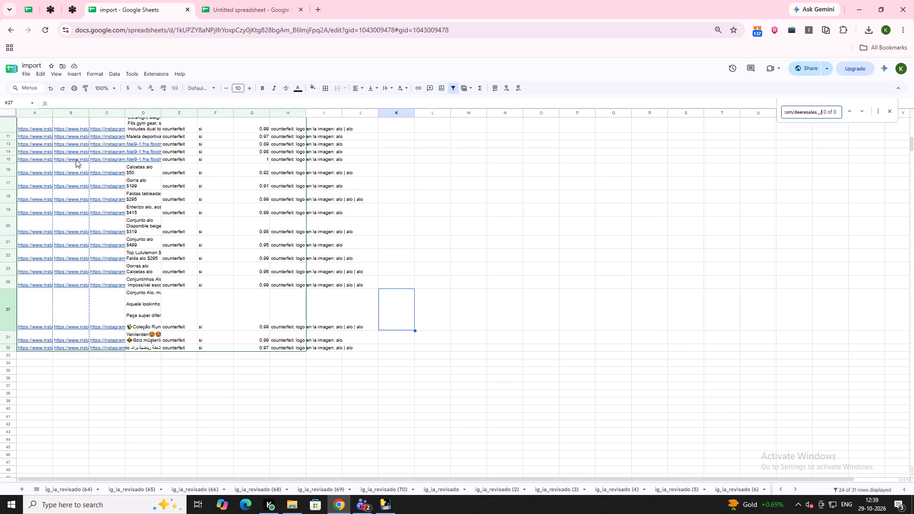
left_click(57, 0)
scroll(475, 328, "down", 2)
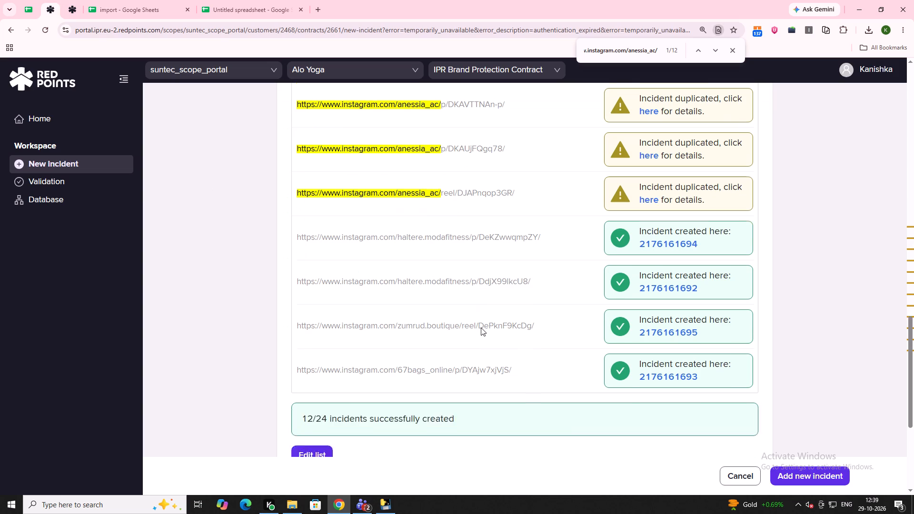
key("ctrl+f")
key("ctrl+v")
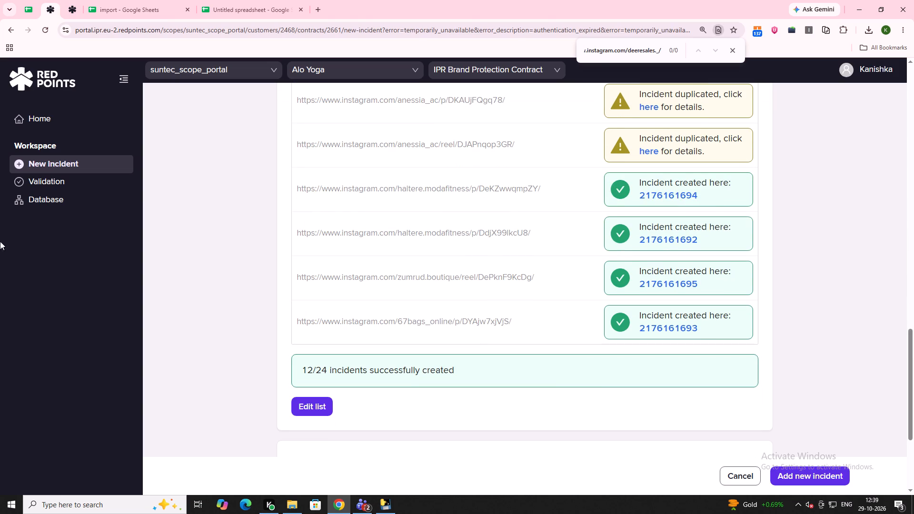
left_click(29, 5)
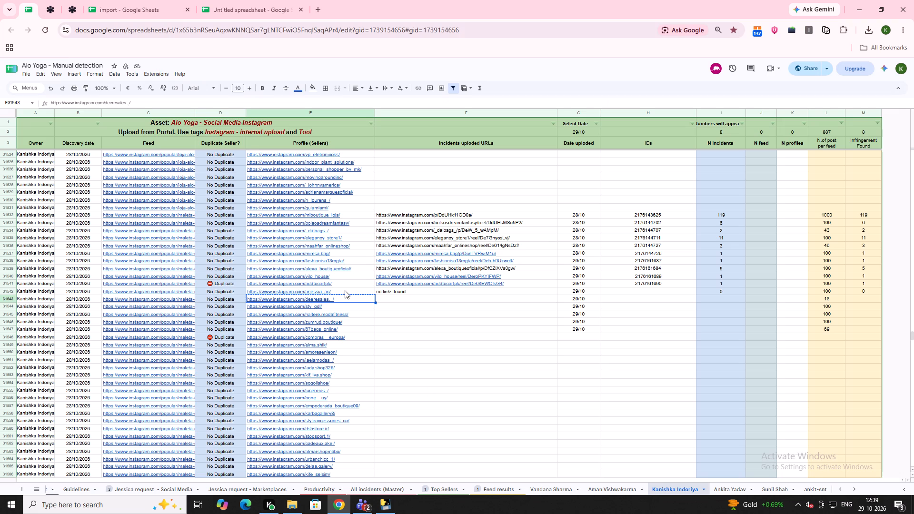
left_click(335, 297)
left_click(288, 308)
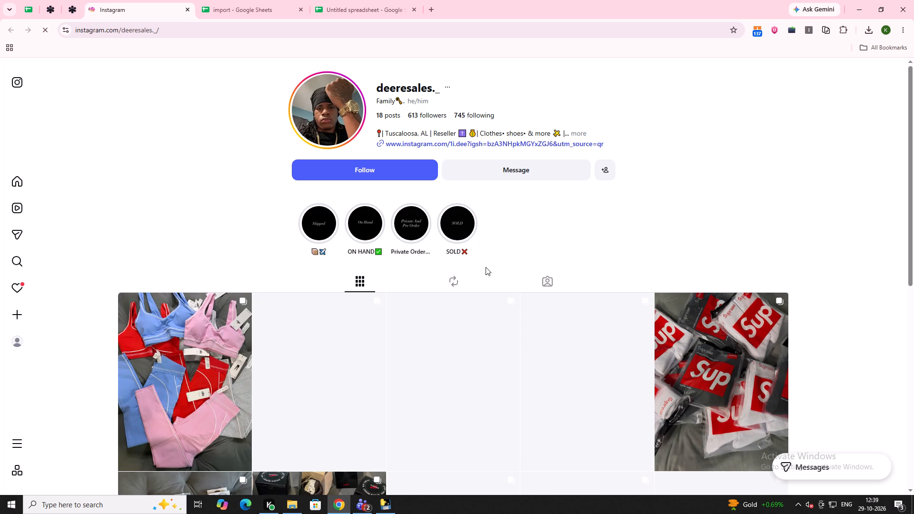
scroll(486, 267, "down", 6)
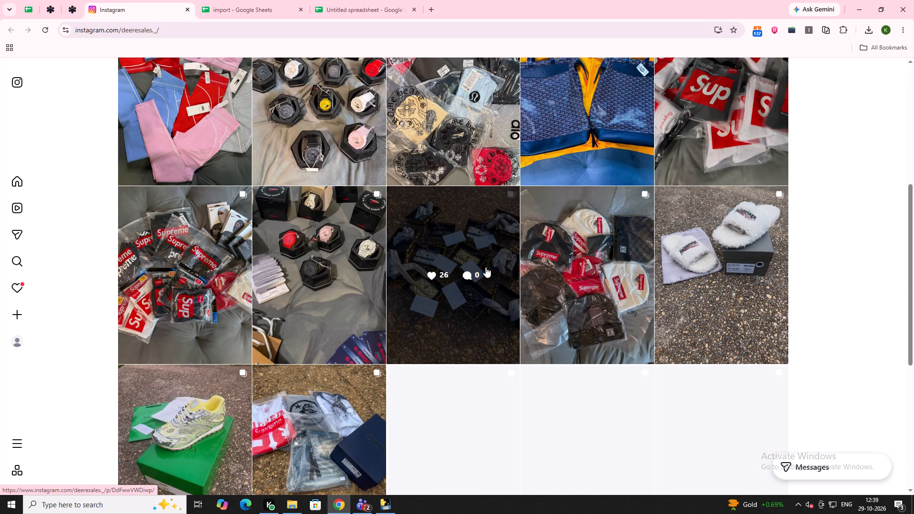
scroll(486, 267, "up", 7)
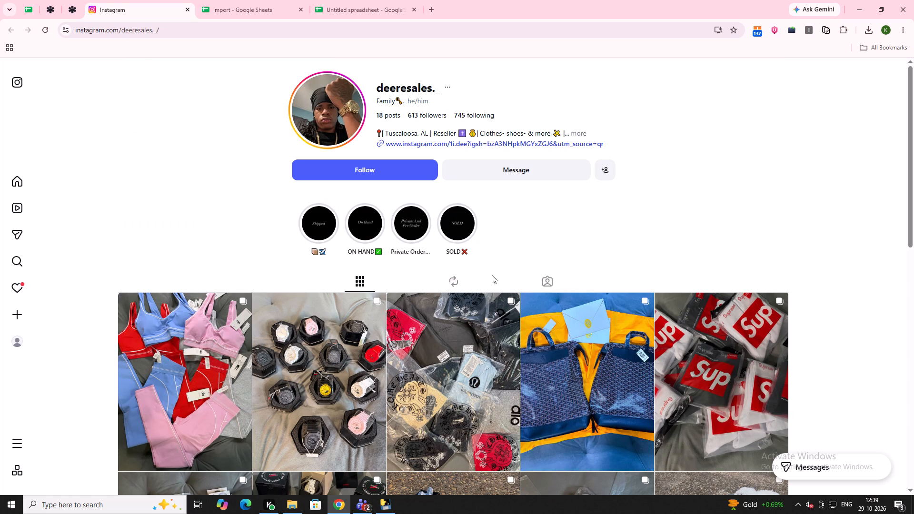
key("ctrl+w")
Fill "no links found" down into the deeresales._ row and enter 0 for both N Incidents and Infringement Found.
left_click(408, 293)
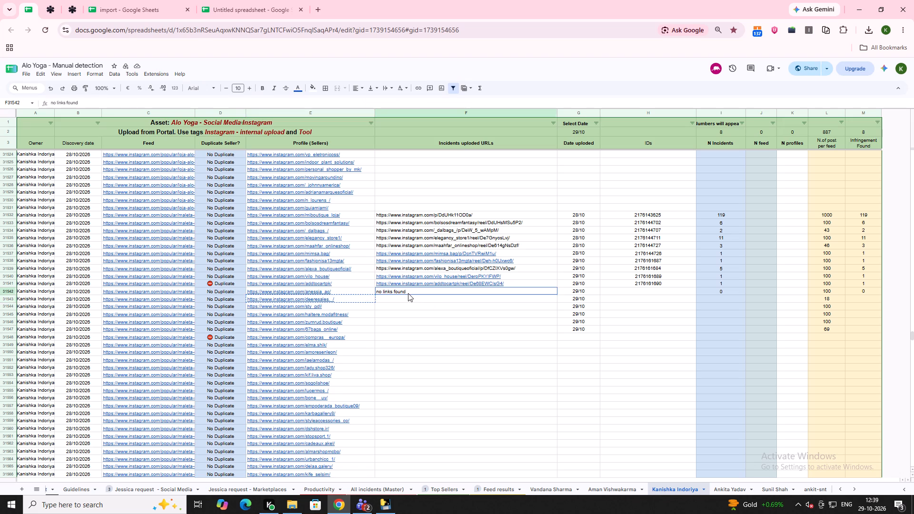
key("shift+Down")
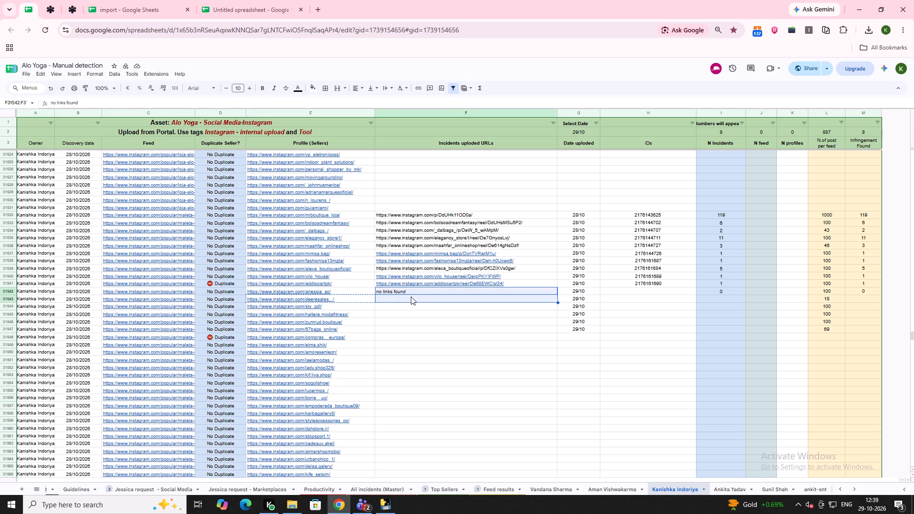
key("ctrl+d")
left_click(720, 297)
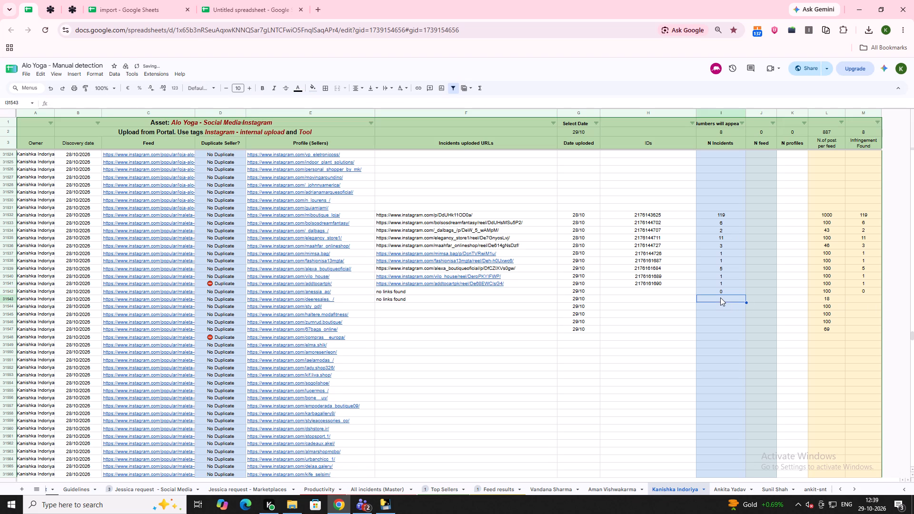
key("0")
key("Right")
key("Right")
key("Right")
key("Right")
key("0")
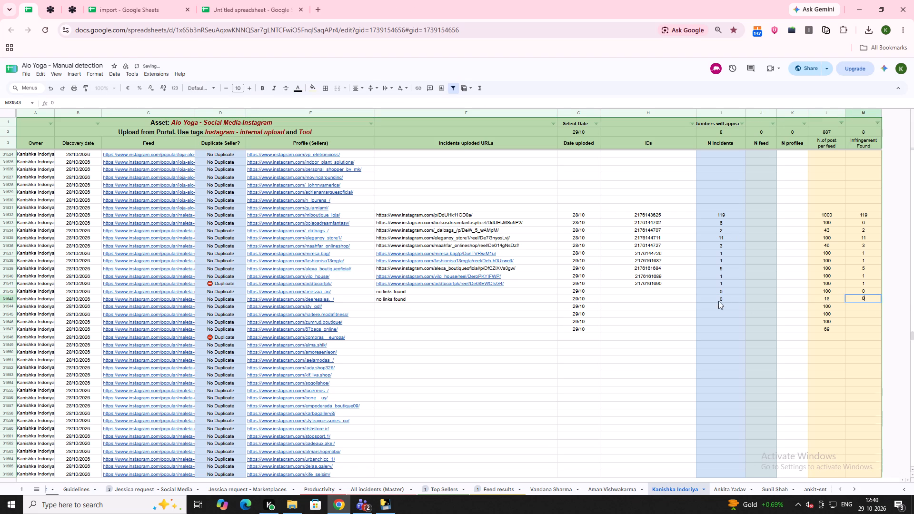
left_click(358, 306)
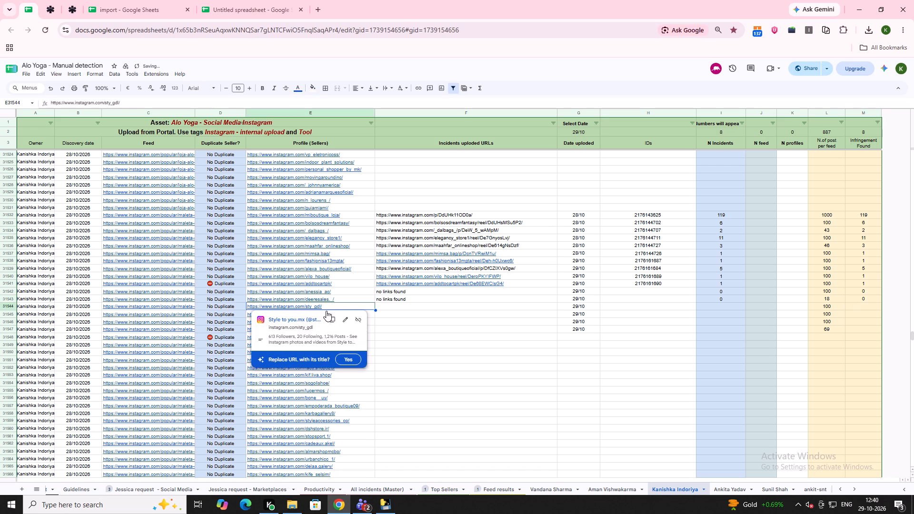
key("ctrl+c")
left_click(73, 0)
left_click(107, 0)
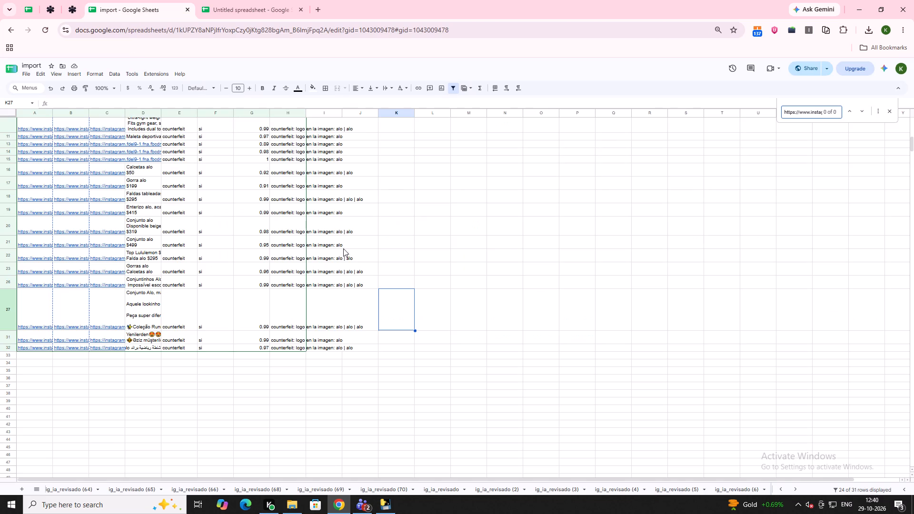
key("ctrl+f")
key("ctrl+v")
left_click(54, 0)
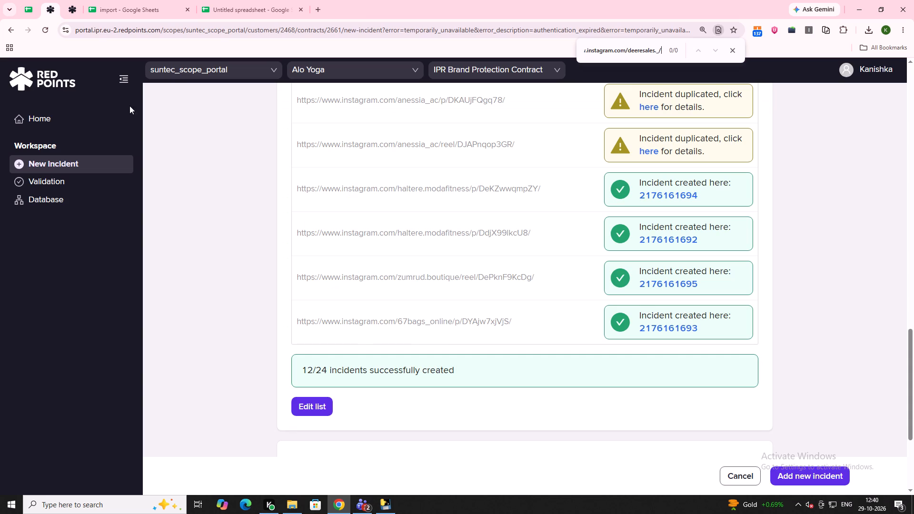
key("ctrl+f")
key("ctrl+v")
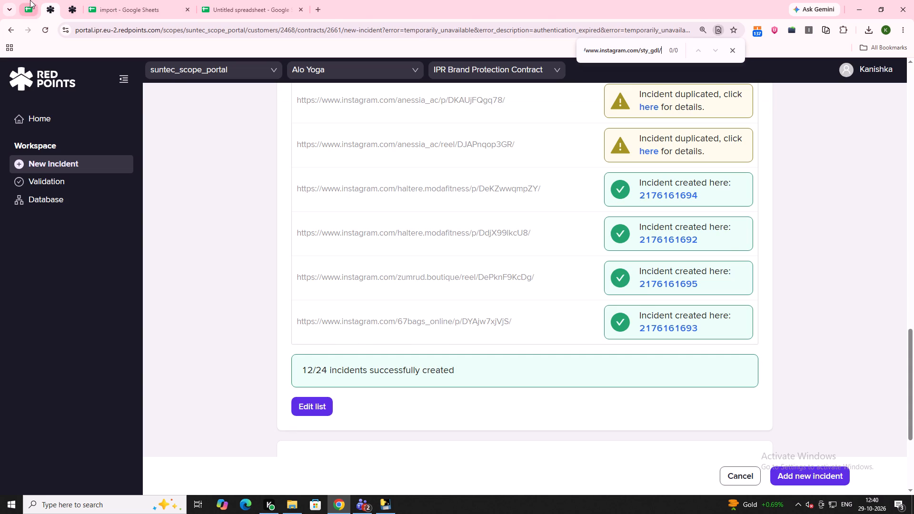
Fill "no links found" down into the sty_gdl row and enter 0 for both N Incidents and Infringement Found.
left_click(29, 0)
left_click(391, 298)
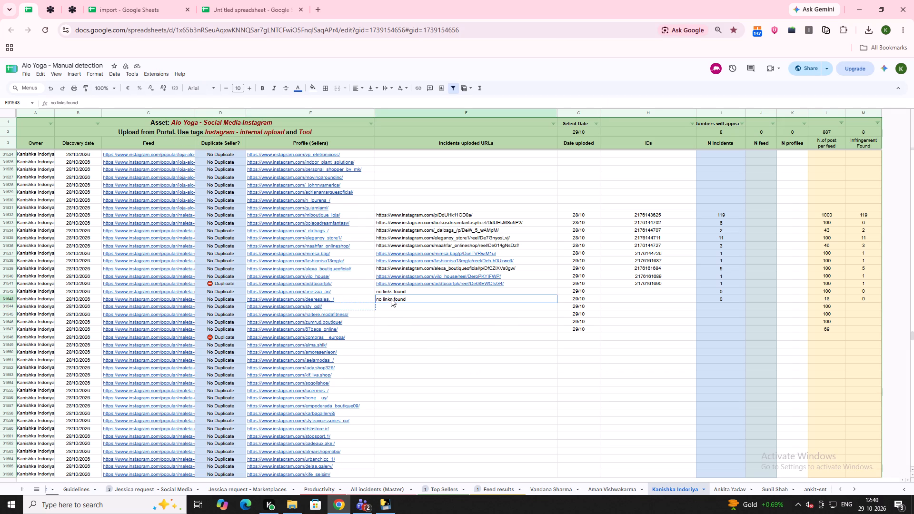
key("shift+Down")
key("ctrl+d")
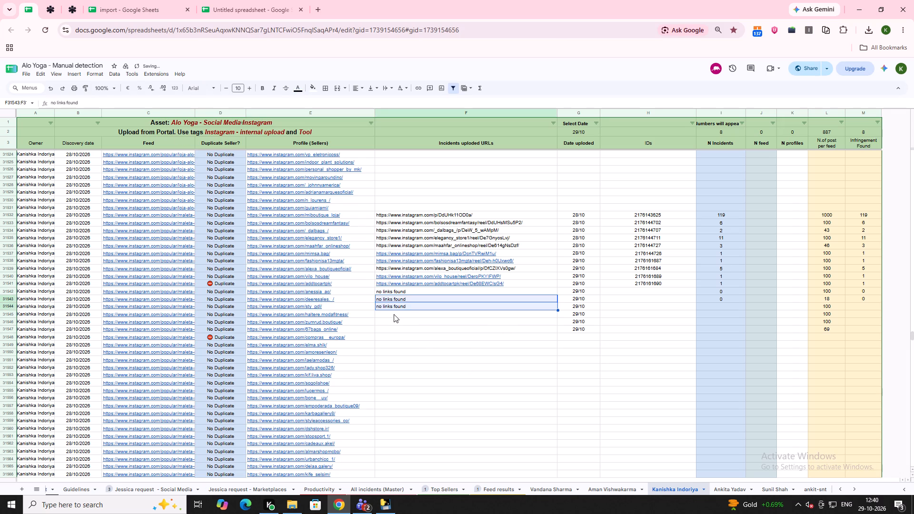
left_click(725, 307)
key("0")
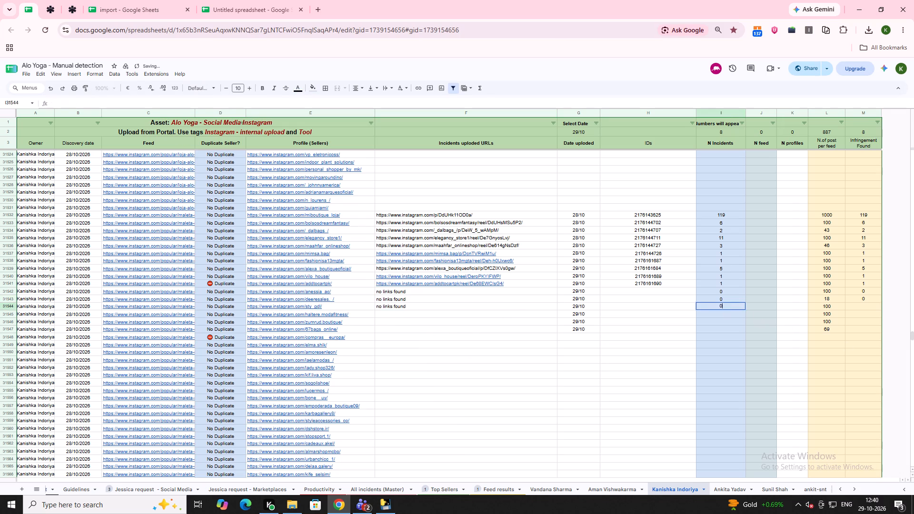
key("Right")
key("Right")
key("Right")
key("Right")
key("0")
left_click_drag(497, 345, 492, 344)
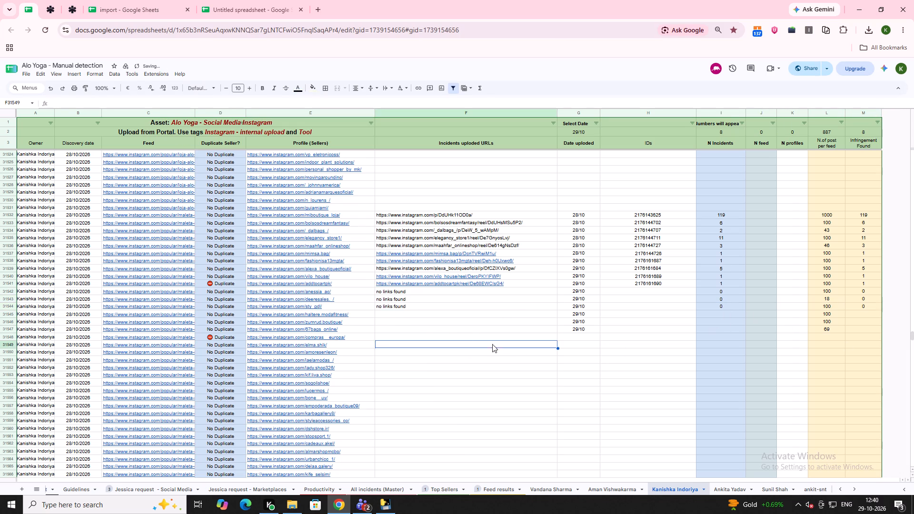
Search the import sheet and the Red Points new-incident results for the haltere.modafitness profile URL.
left_click(403, 312)
left_click(350, 308)
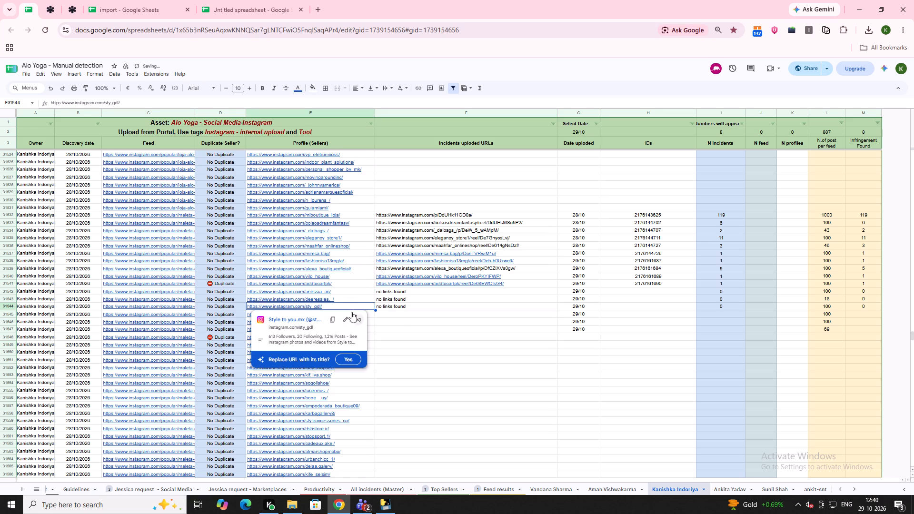
left_click(372, 314)
key("ctrl+c")
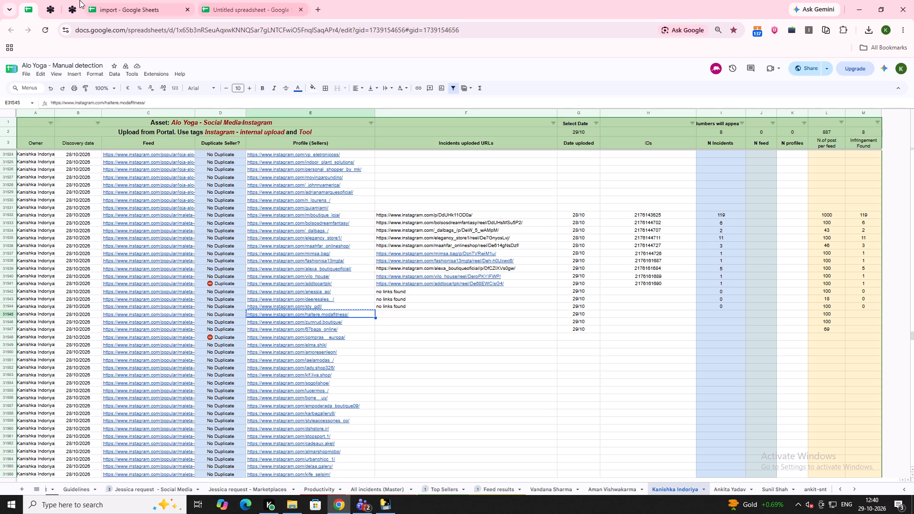
left_click(98, 0)
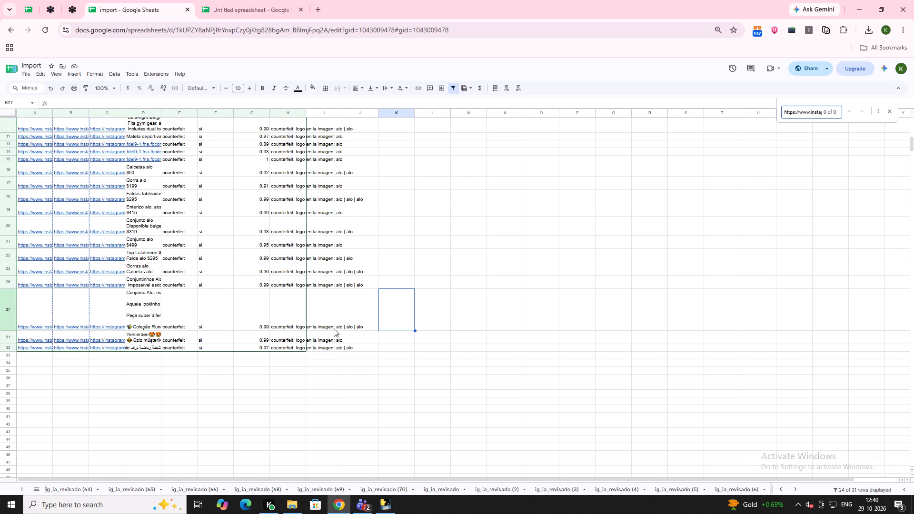
key("ctrl+f")
key("ctrl+v")
left_click(52, 0)
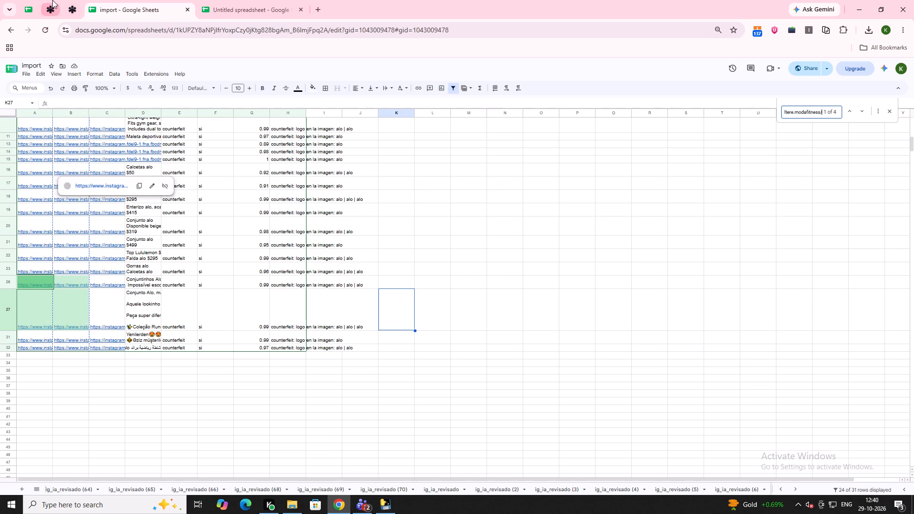
key("ctrl+f")
key("ctrl+v")
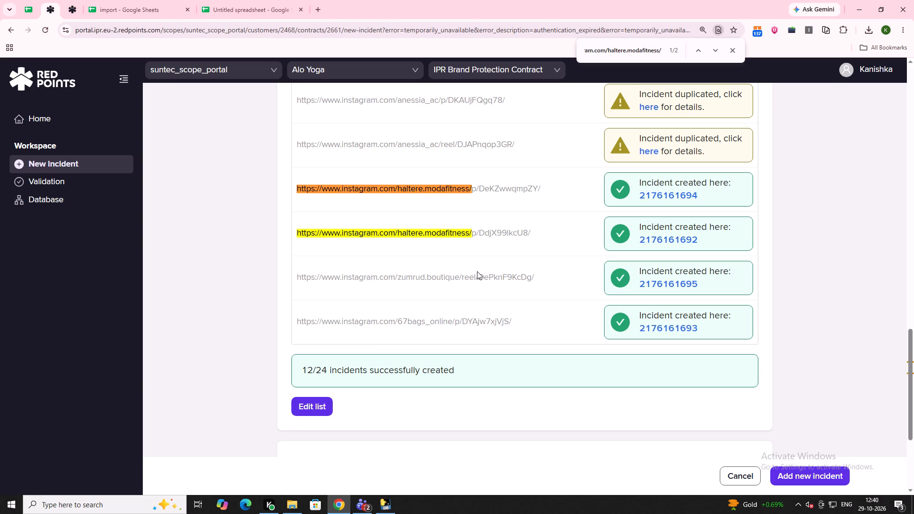
Copy both haltere.modafitness post URLs from the untitled spreadsheet into that seller's Incidents uploaded URLs cell in the Manual detection sheet.
left_click(217, 1)
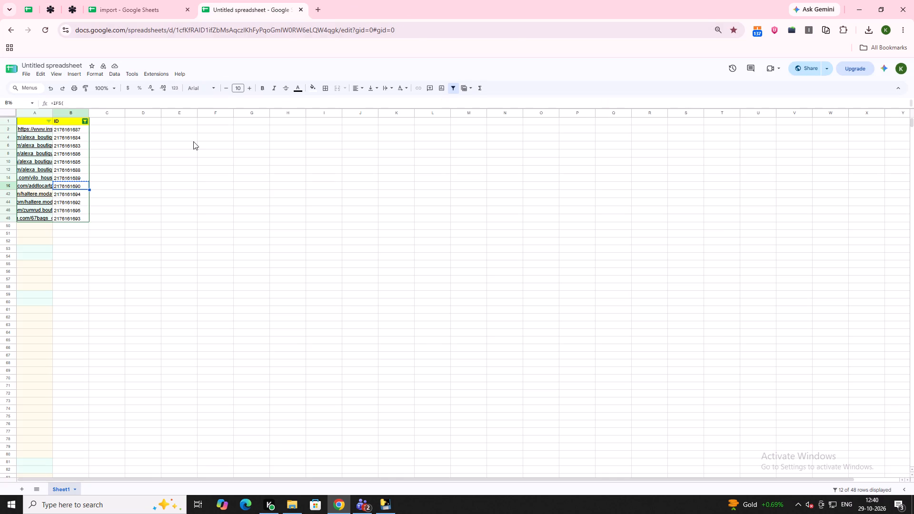
left_click(37, 193)
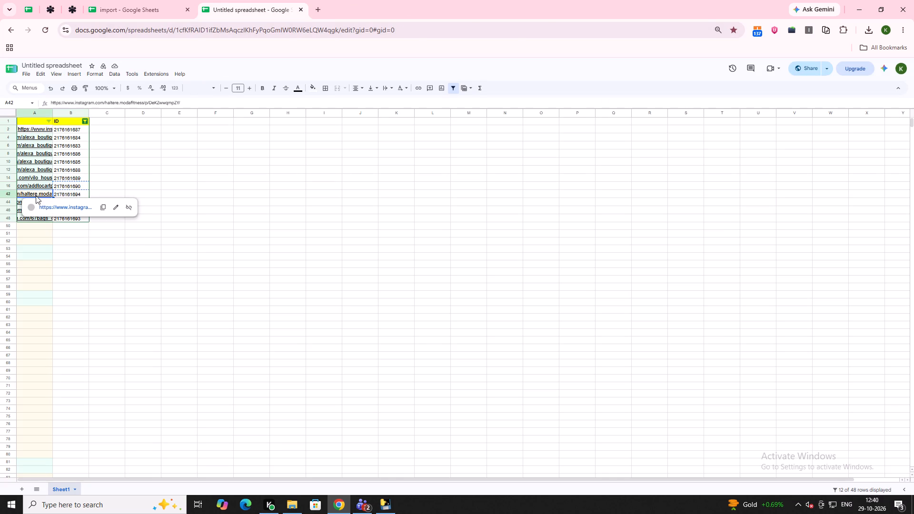
key("shift+Down")
key("ctrl+c")
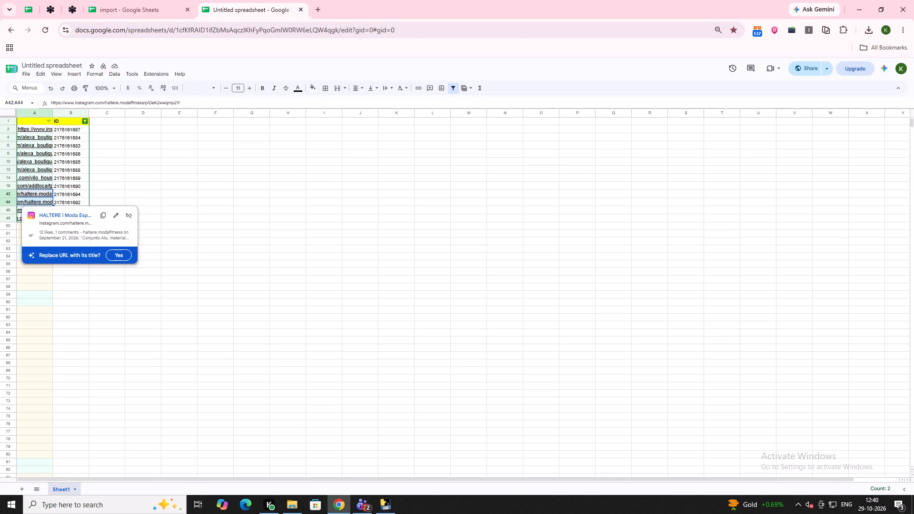
left_click(28, 0)
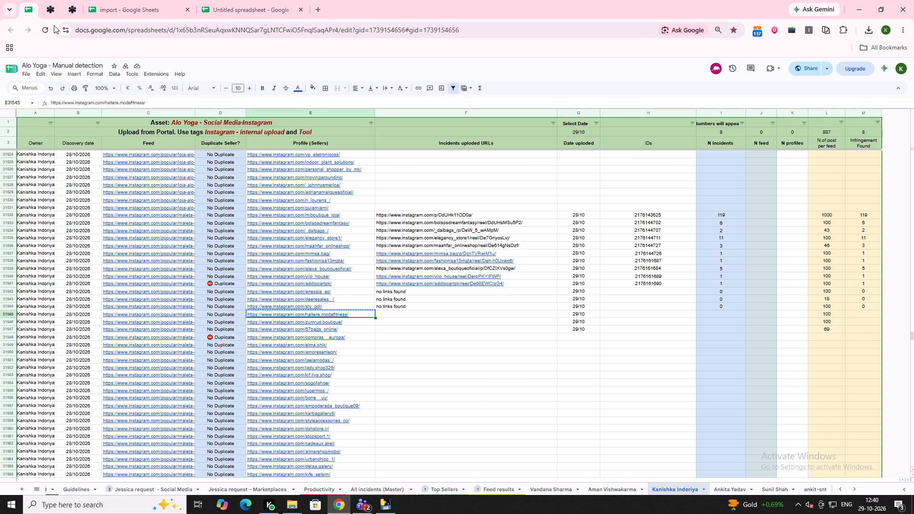
double_click(383, 314)
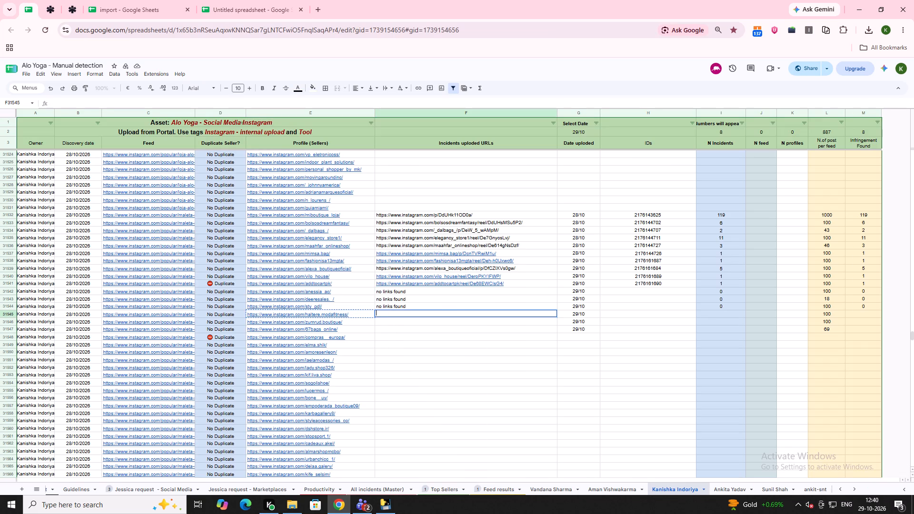
key("ctrl+v")
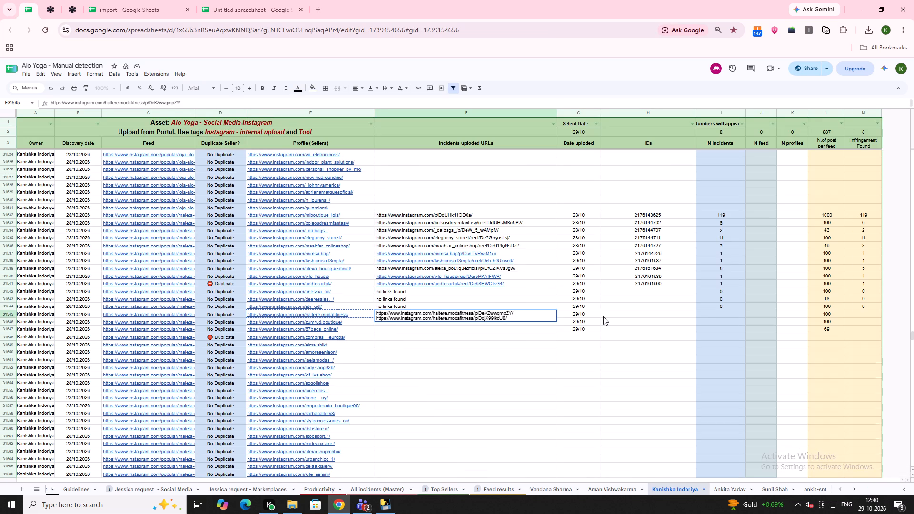
double_click(604, 315)
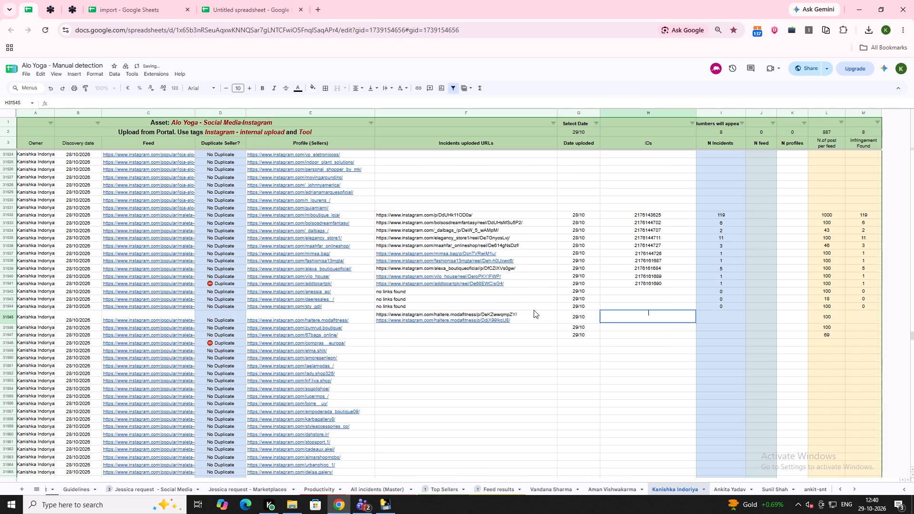
left_click(317, 0)
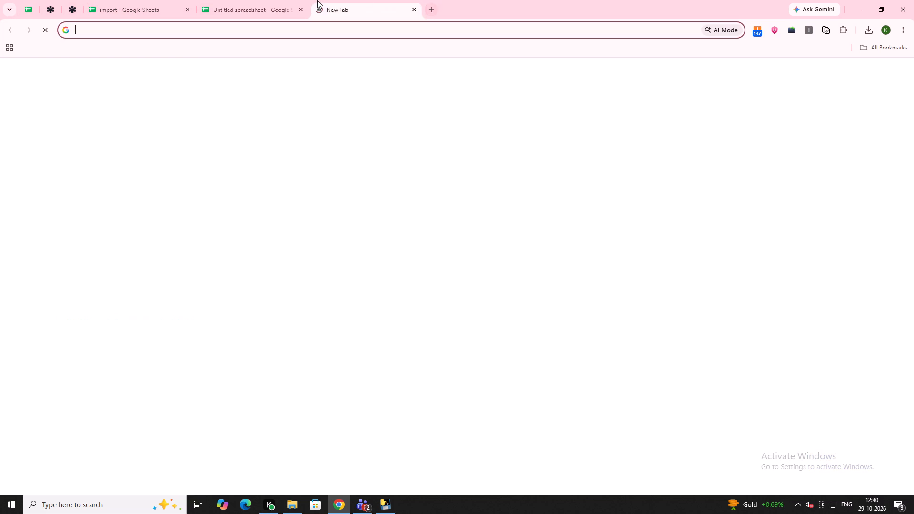
key("ctrl+w")
left_click(198, 0)
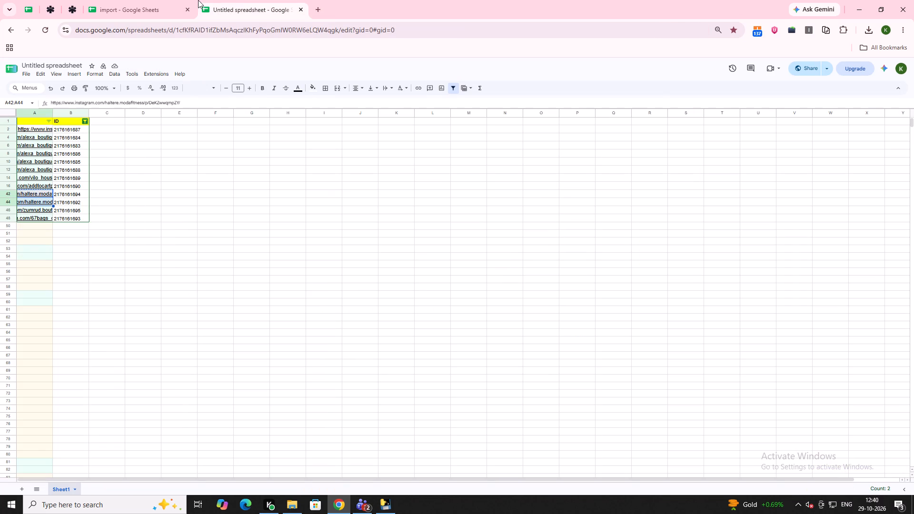
left_click(78, 198)
key("shift+Down")
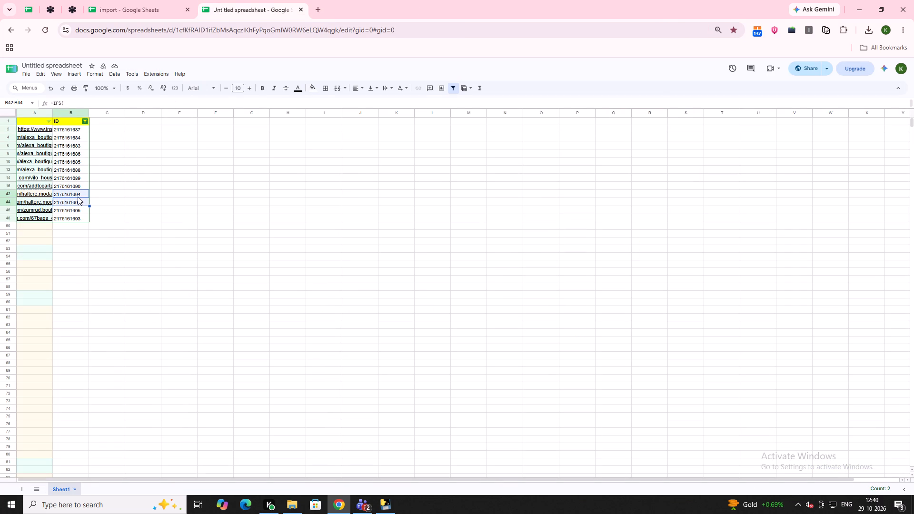
key("ctrl+c")
key("ctrl+c")
left_click(27, 1)
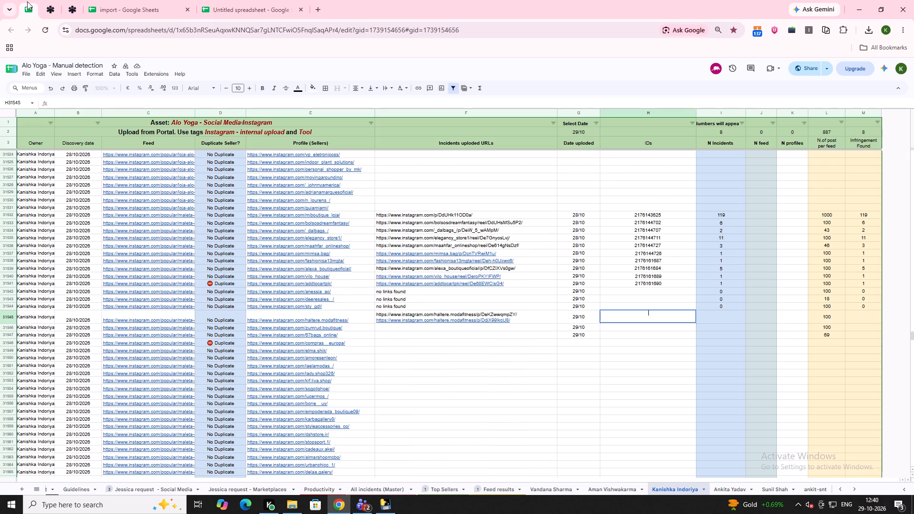
key("ctrl+v")
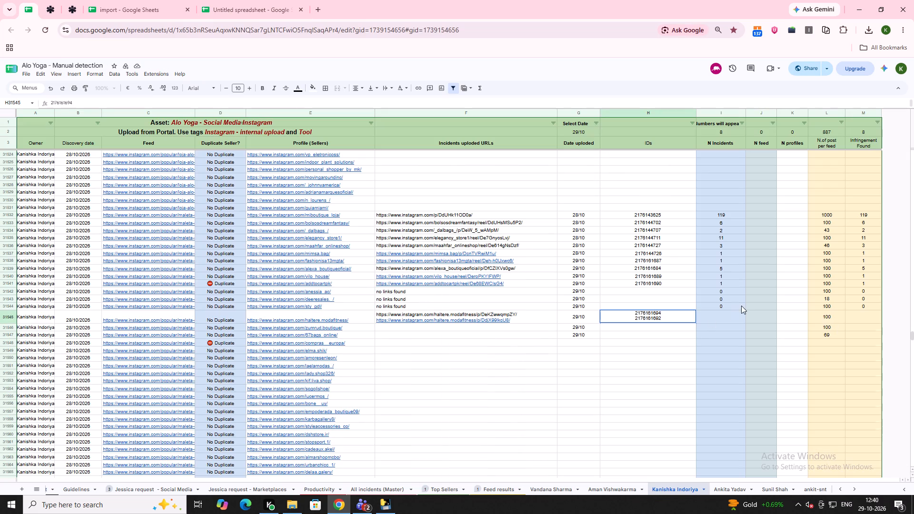
Enter 2 for both N Incidents and Infringement Found in the haltere.modafitness row.
left_click(721, 316)
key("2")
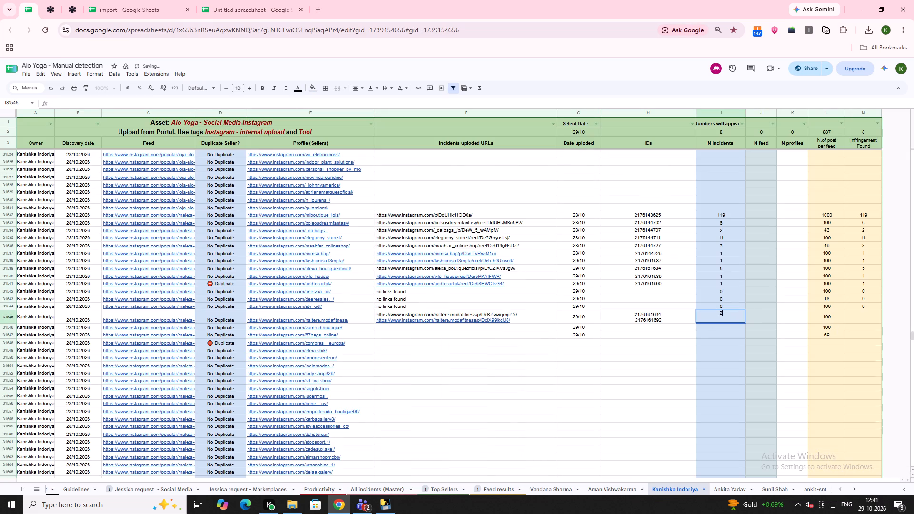
key("Right")
key("Right")
key("Right")
key("Right")
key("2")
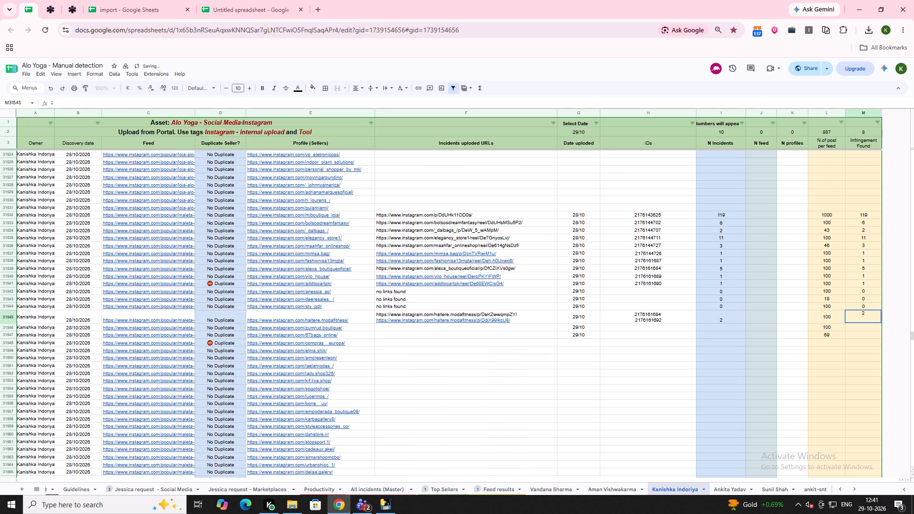
Resize the haltere.modafitness row to a specified height of 21 pixels.
right_click(7, 316)
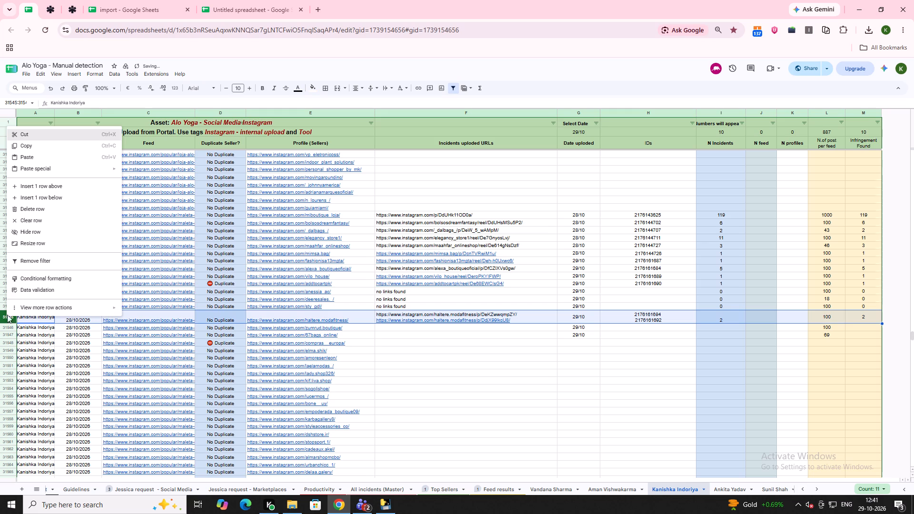
left_click(58, 248)
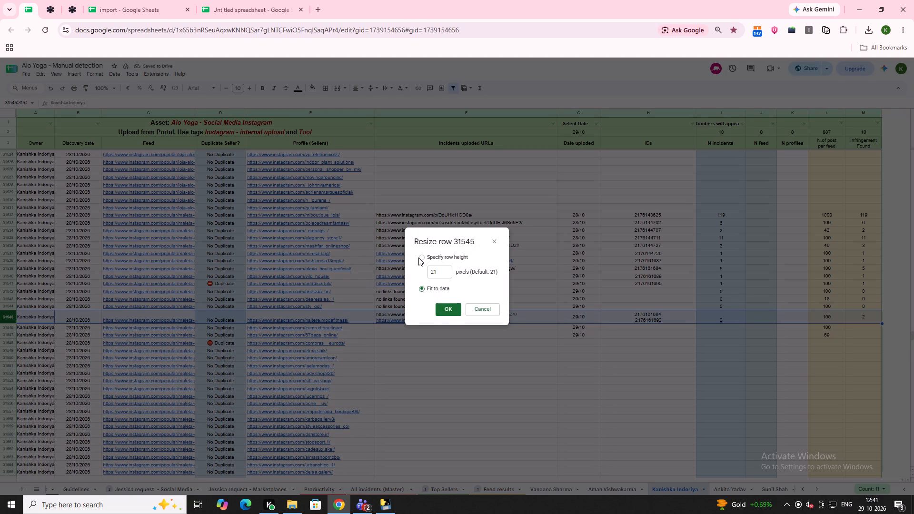
left_click(418, 257)
left_click(447, 310)
left_click(433, 325)
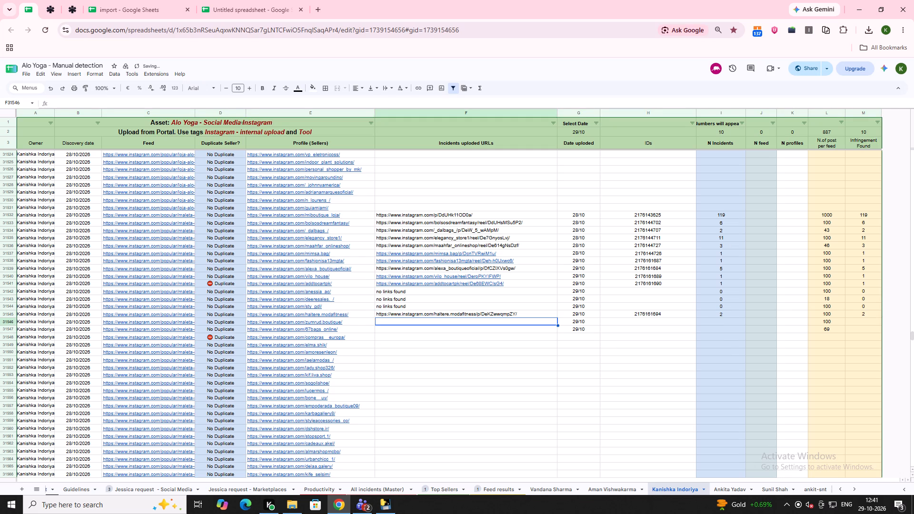
Search the import sheet for the zumrud.boutique profile URL.
left_click(354, 320)
key("ctrl+c")
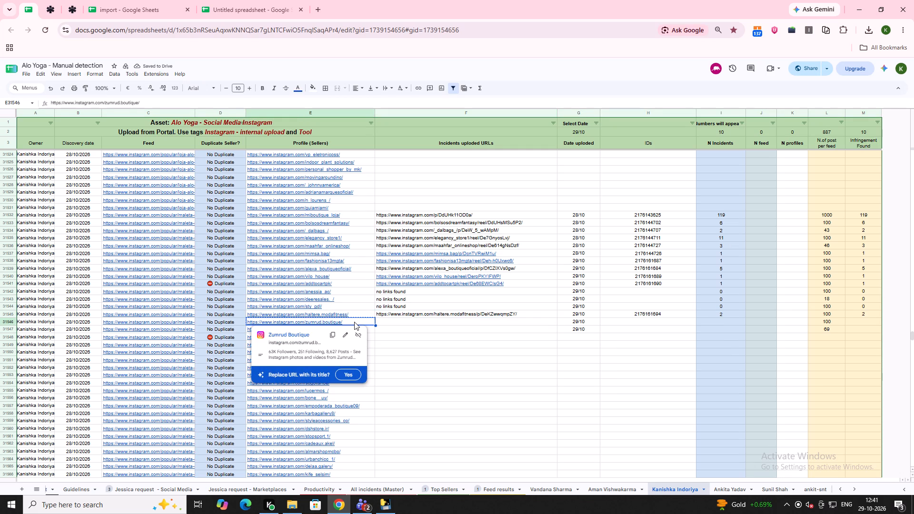
key("ctrl+c")
left_click(147, 0)
key("ctrl+f")
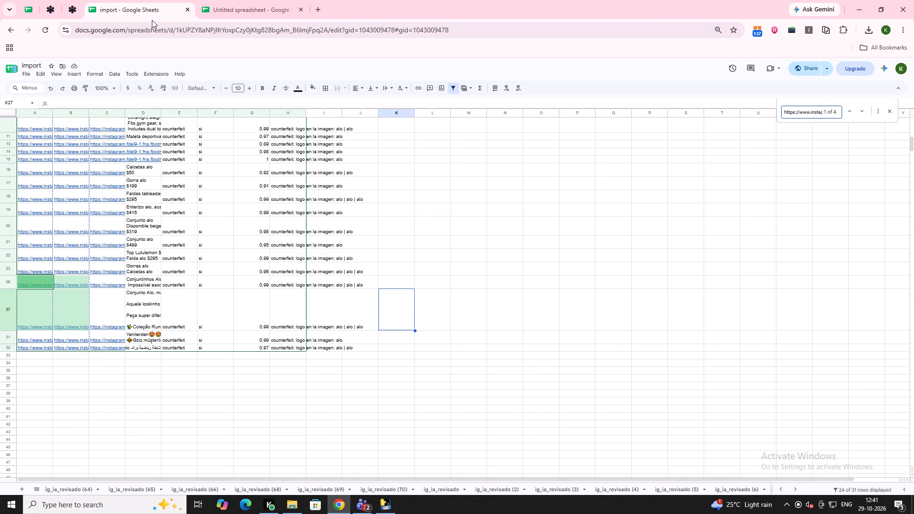
key("ctrl+v")
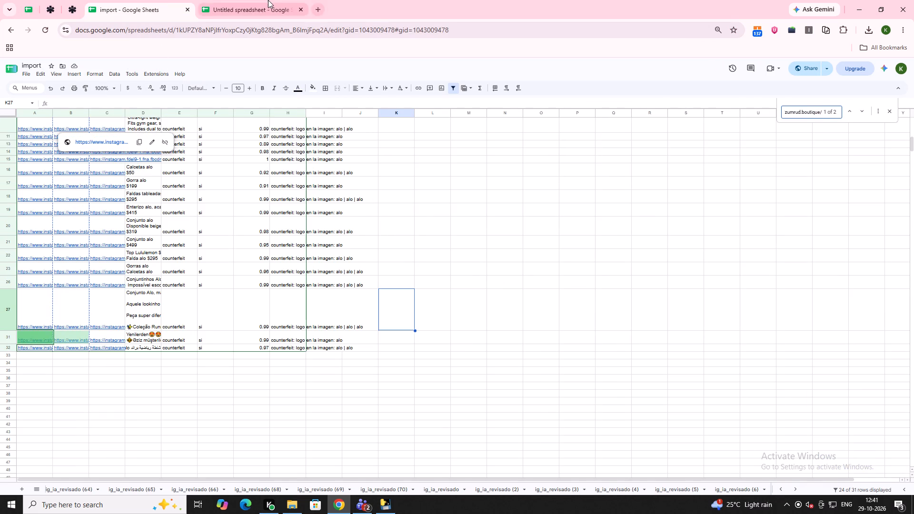
Copy the zumrud.boutique reel URL from the untitled spreadsheet into that seller's Incidents uploaded URLs cell in the Manual detection sheet.
left_click(260, 0)
left_click(42, 207)
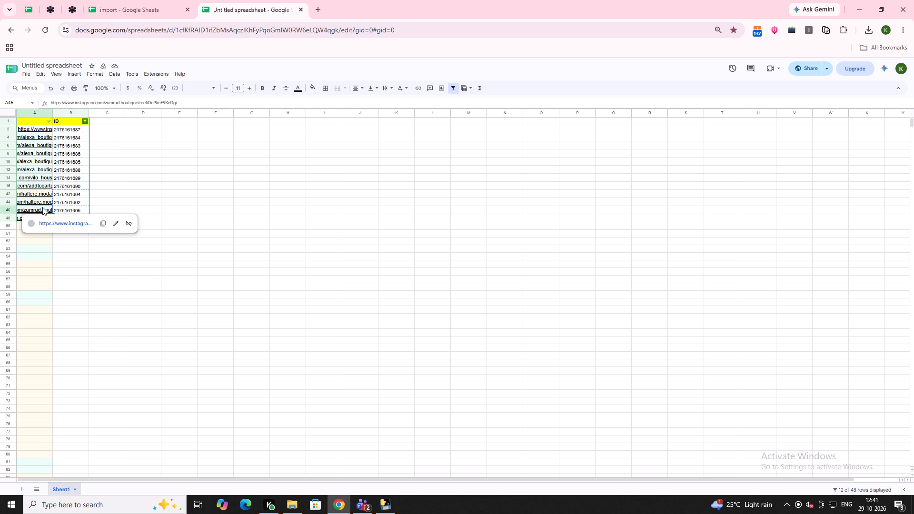
key("ctrl+c")
left_click(34, 0)
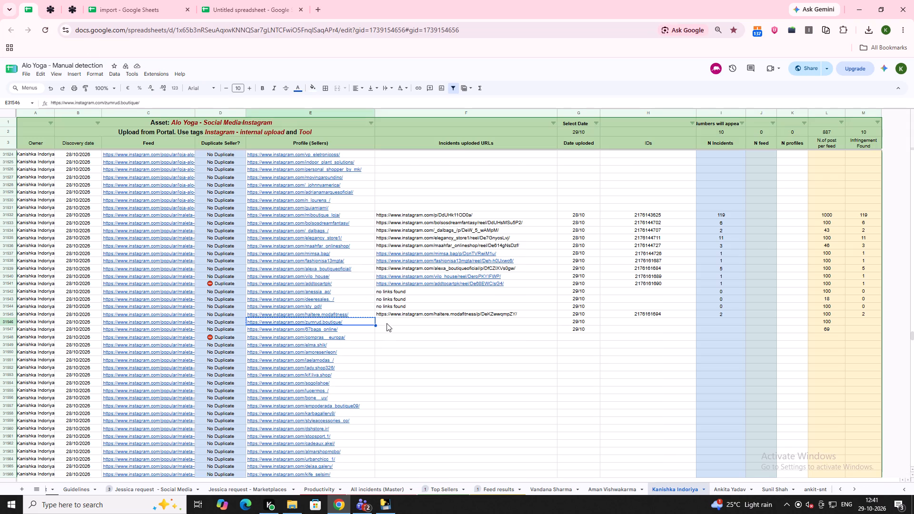
double_click(387, 322)
key("ctrl+v")
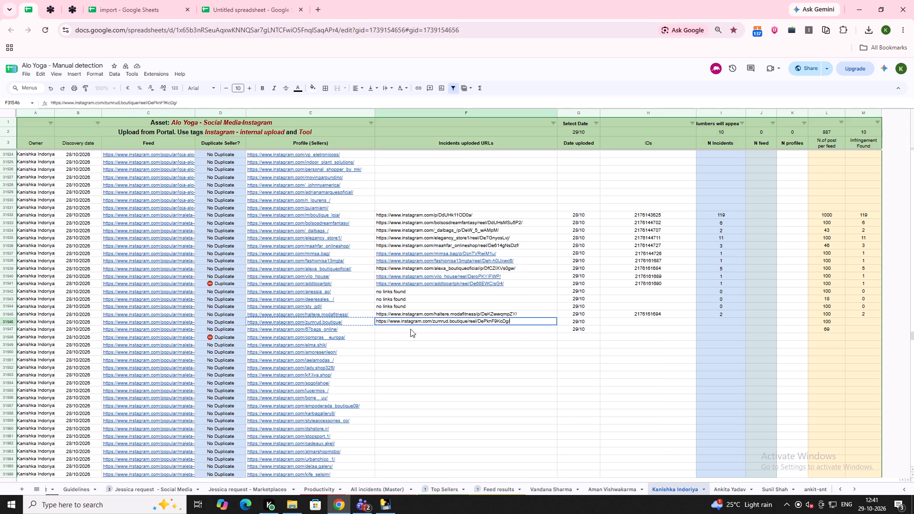
double_click(617, 322)
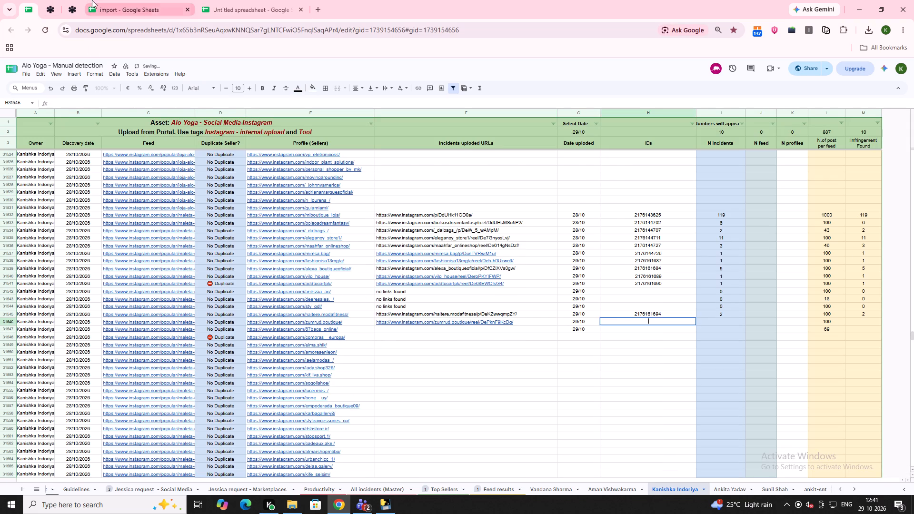
left_click(212, 0)
left_click(73, 210)
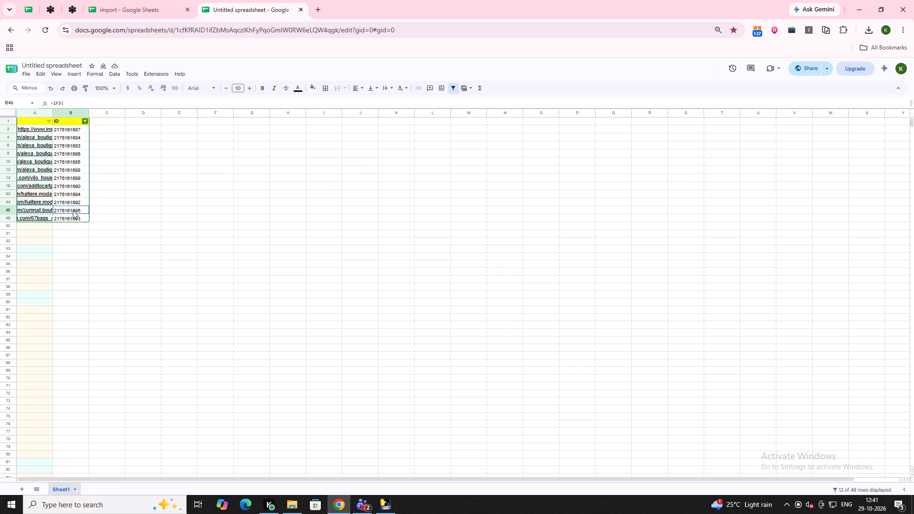
key("ctrl+c")
left_click(30, 3)
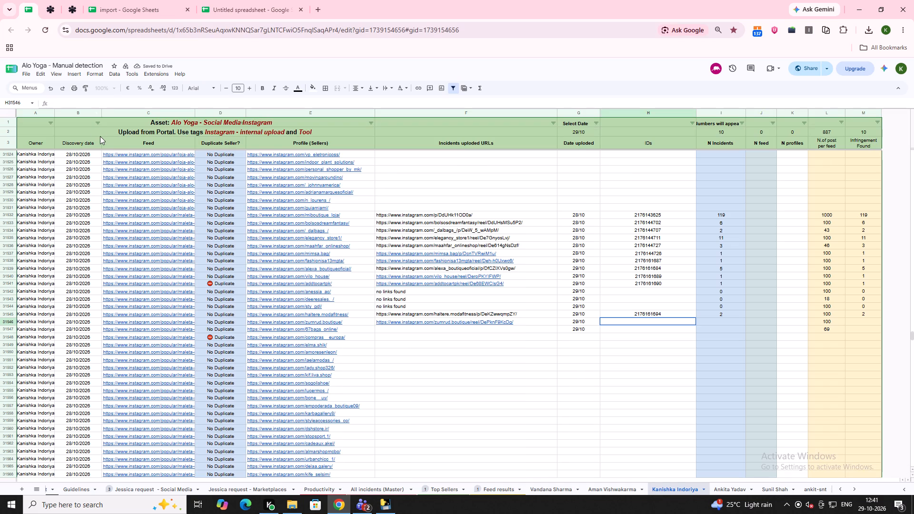
key("ctrl+v")
left_click(708, 319)
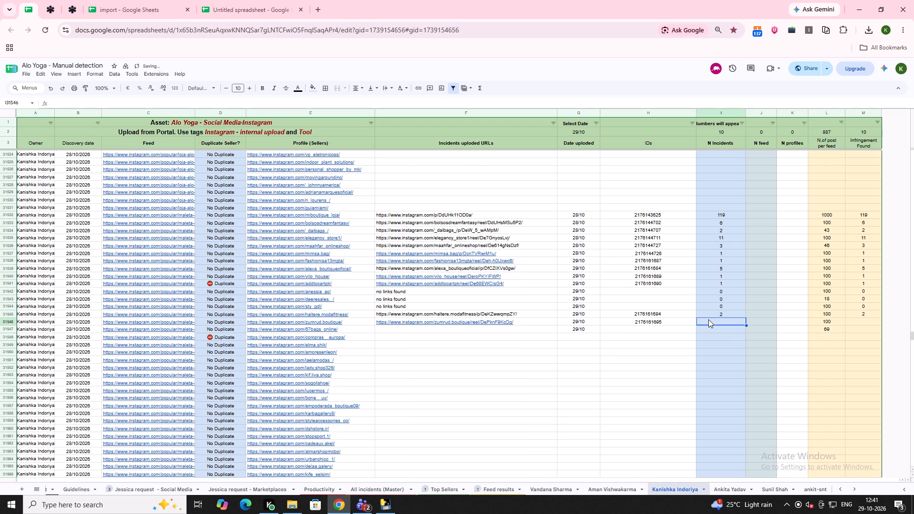
key("1")
key("Right")
key("Right")
key("Right")
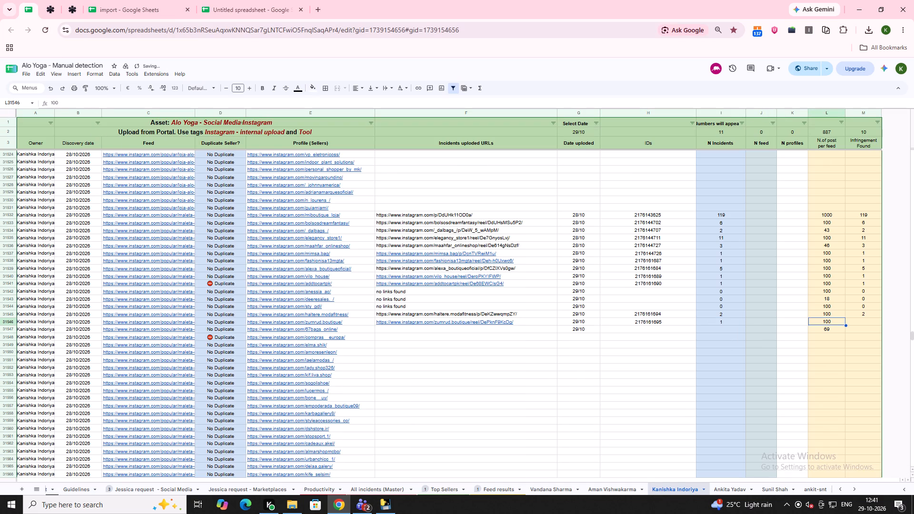
key("Right")
key("1")
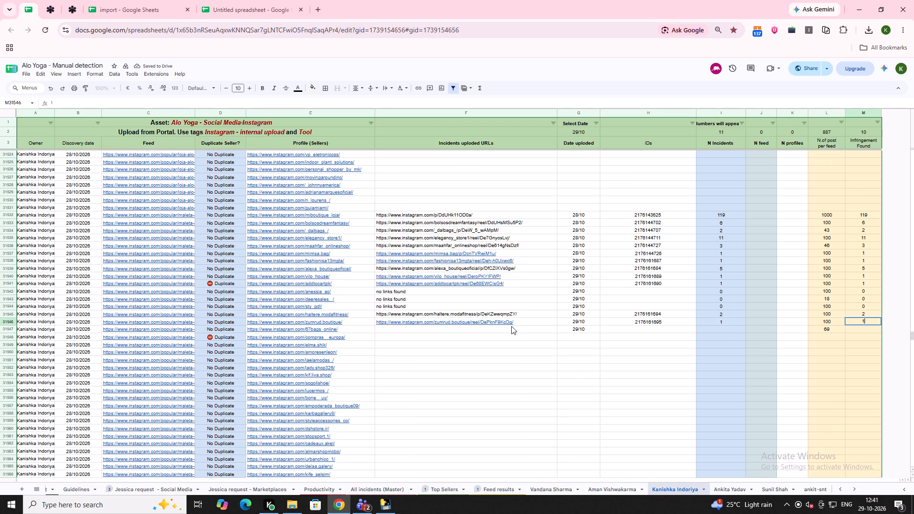
Open the Incidents uploaded URLs cell of the 67bags_online row for editing.
double_click(509, 329)
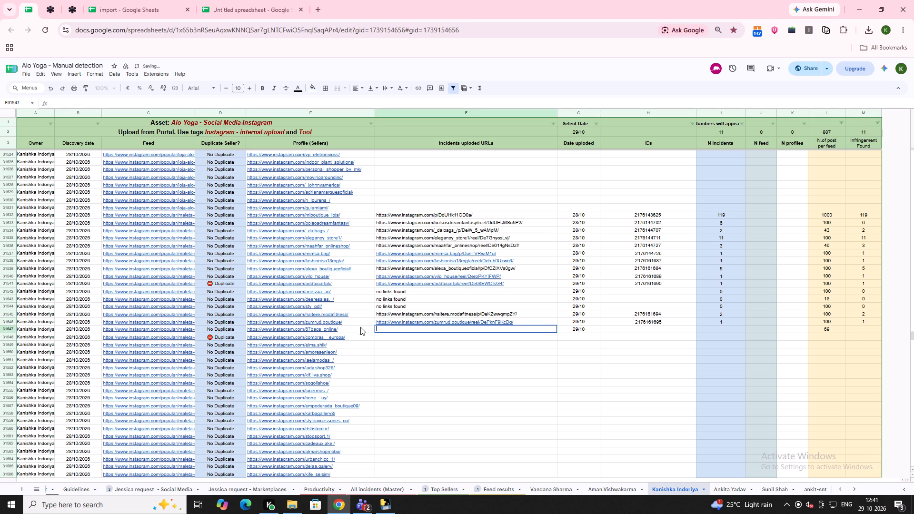
left_click(362, 329)
key("ctrl+c")
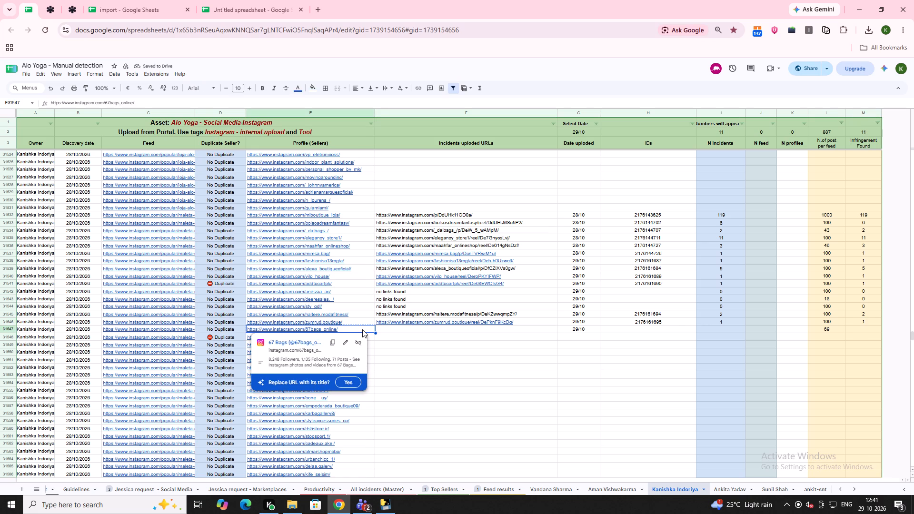
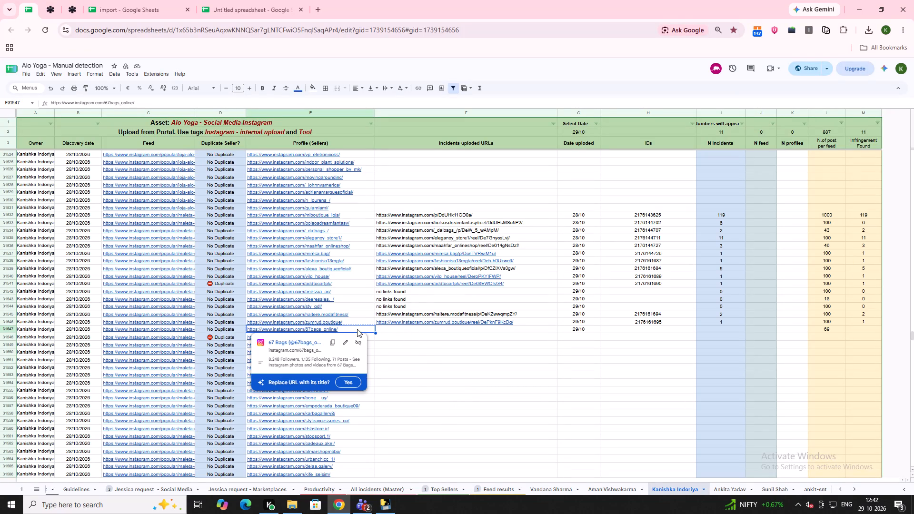
Search the import spreadsheet for the 67bags_online profile URL copied from the manual detection sheet.
key("ctrl+c")
left_click(125, 0)
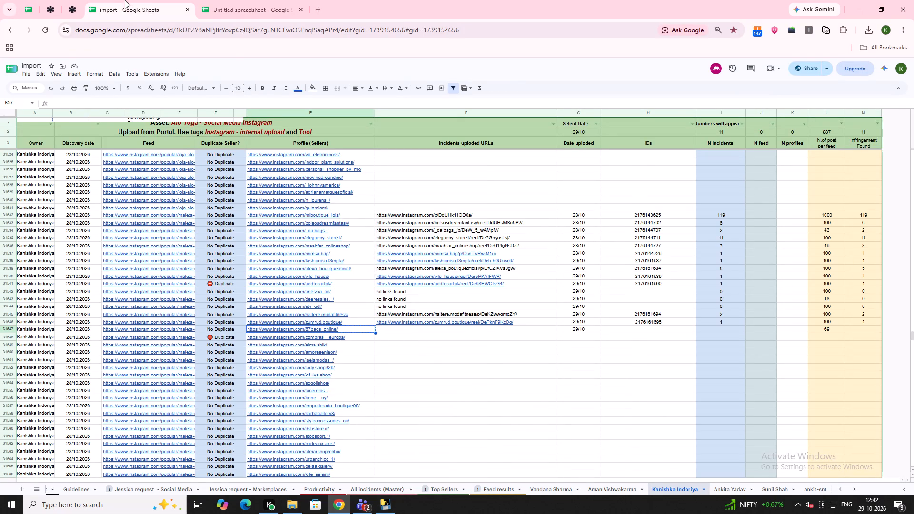
key("ctrl+f")
key("ctrl+v")
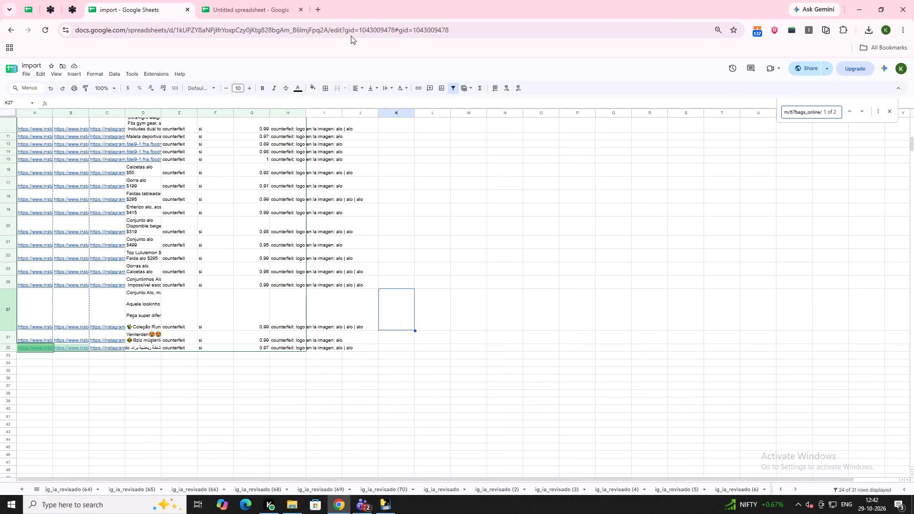
Copy the 67bags_online post URL from the untitled spreadsheet into that seller's Incidents uploaded URLs cell in the Alo Yoga manual detection sheet.
left_click(269, 0)
left_click(37, 215)
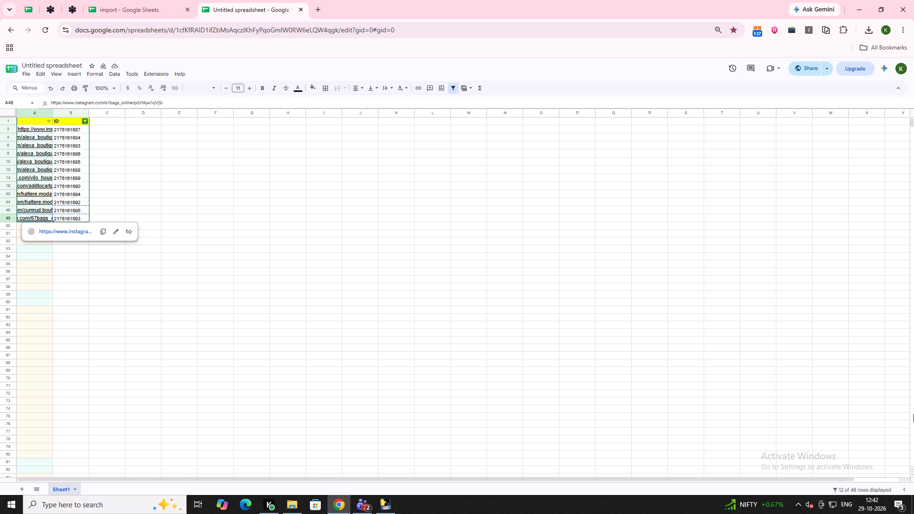
left_click_drag(318, 513, 0, 513)
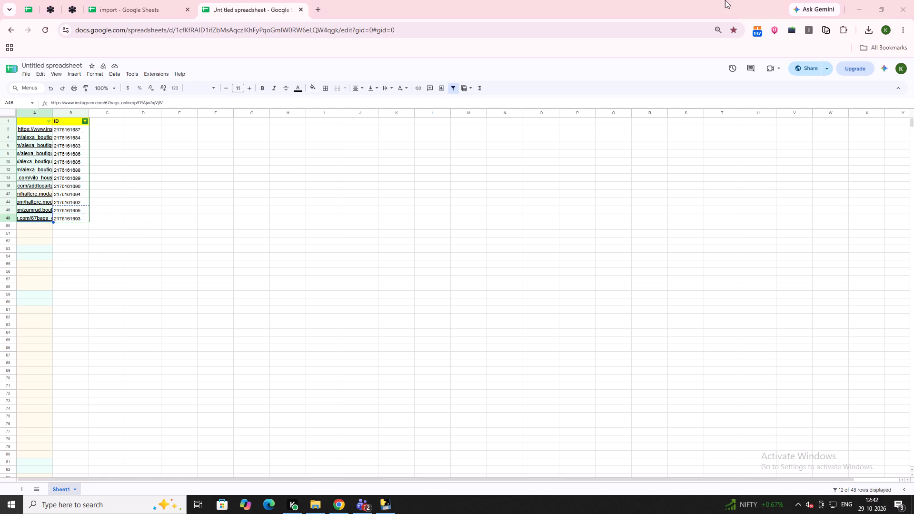
left_click(40, 220)
key("ctrl+c")
left_click(25, 1)
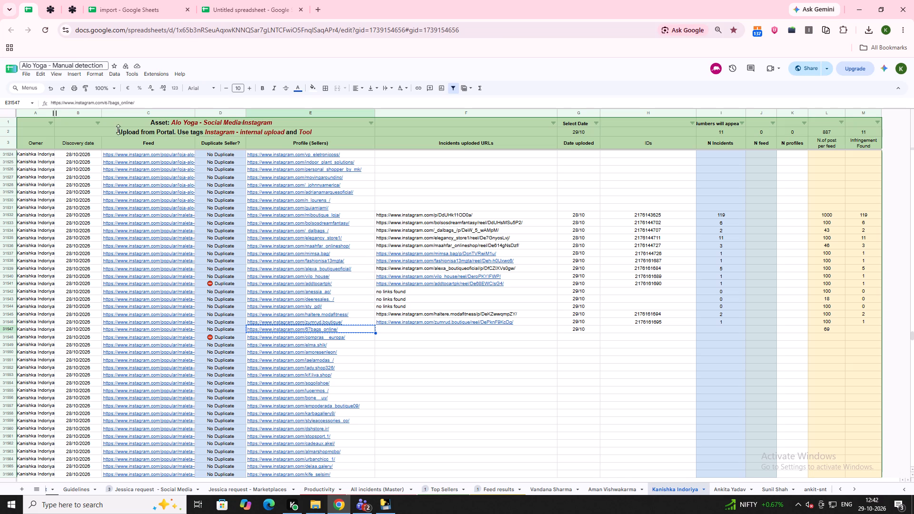
double_click(419, 329)
key("ctrl+v")
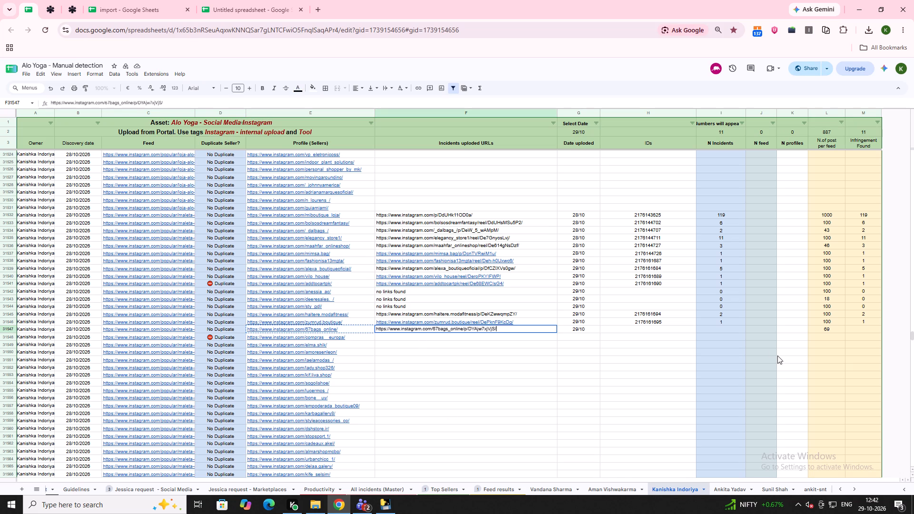
left_click(626, 328)
left_click(626, 328)
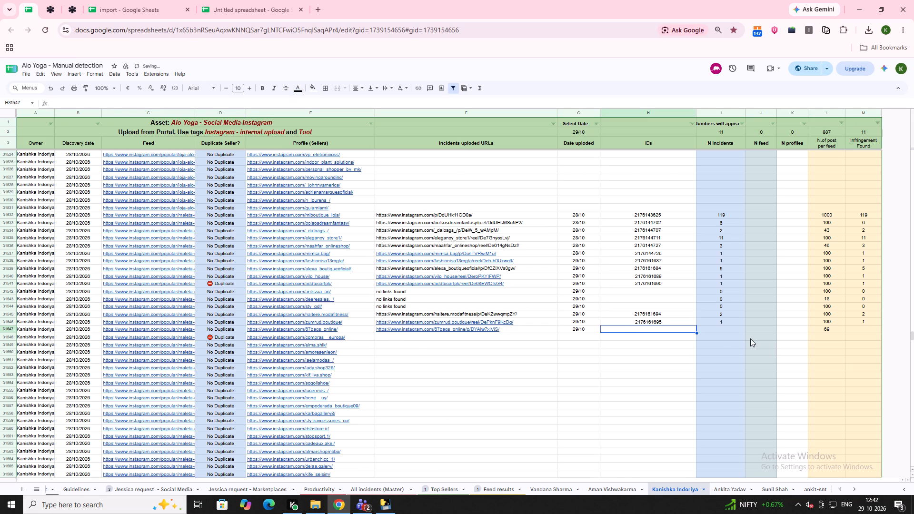
double_click(661, 327)
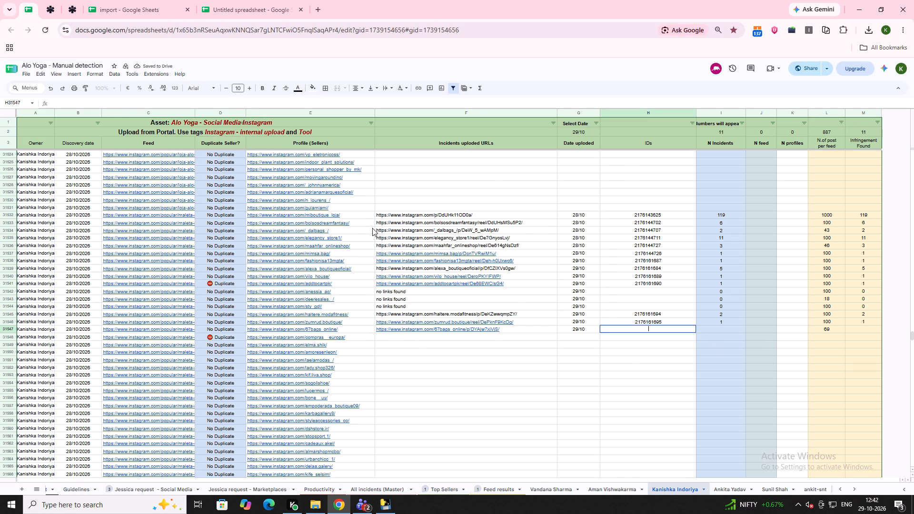
left_click(236, 0)
left_click(62, 218)
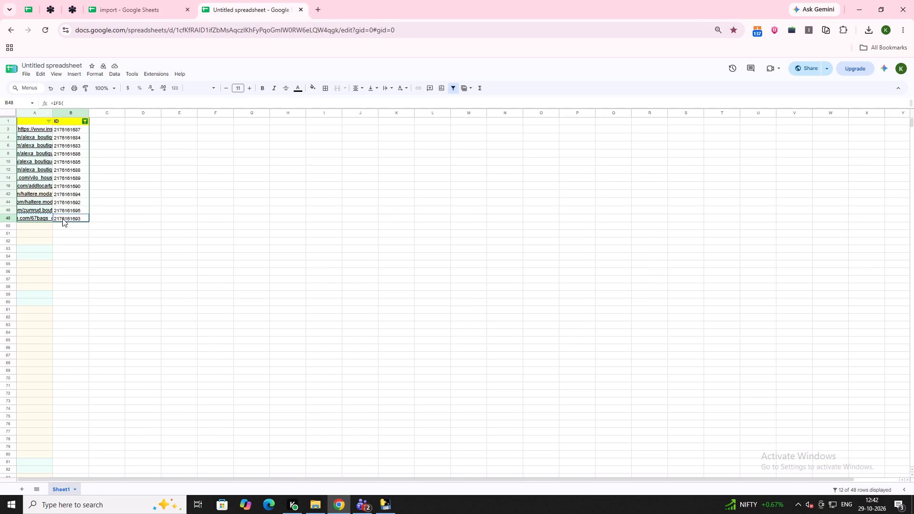
key("ctrl+c")
left_click(24, 0)
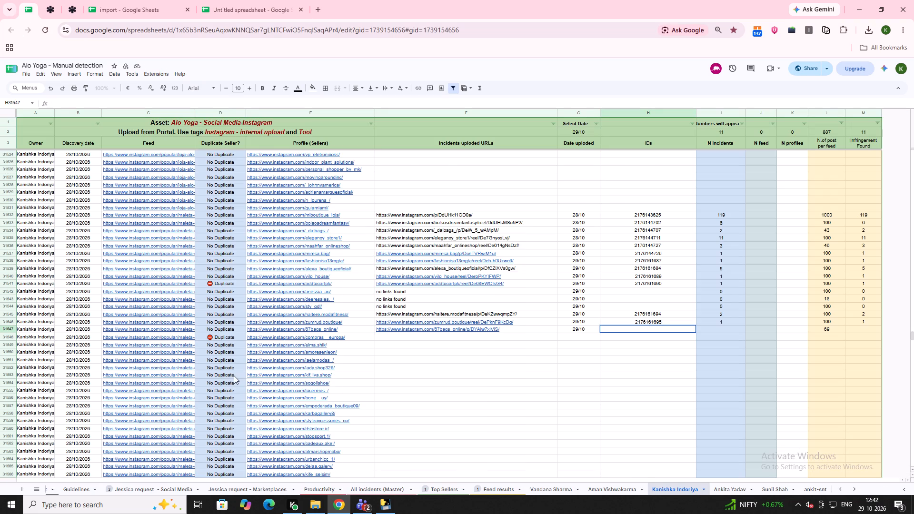
key("ctrl+v")
Enter 1 for both N Incidents and Infringement Found in the 67bags_online row.
left_click(724, 331)
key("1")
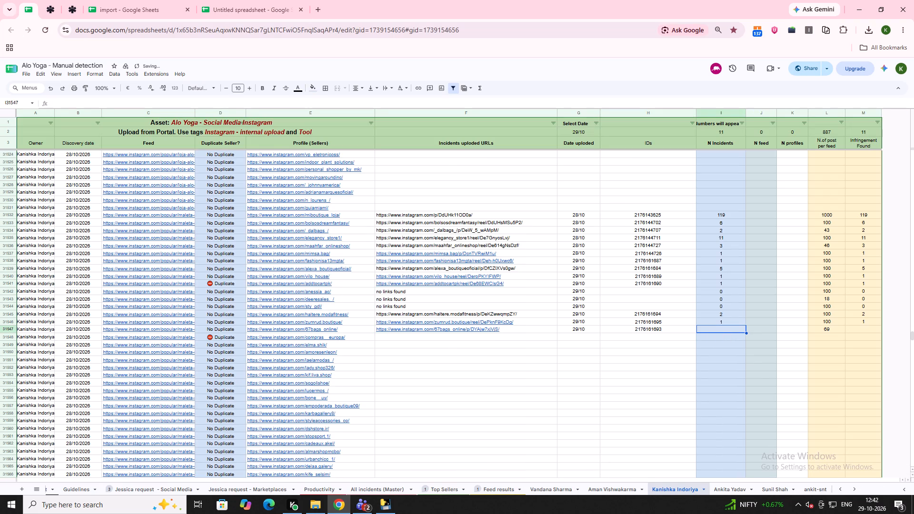
key("Right")
key("Right")
key("Right")
key("Right")
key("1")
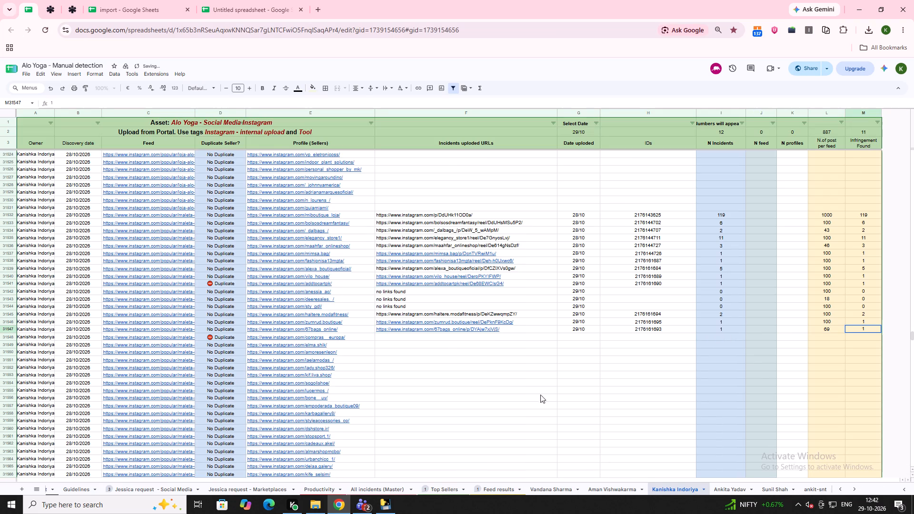
left_click_drag(491, 372, 487, 372)
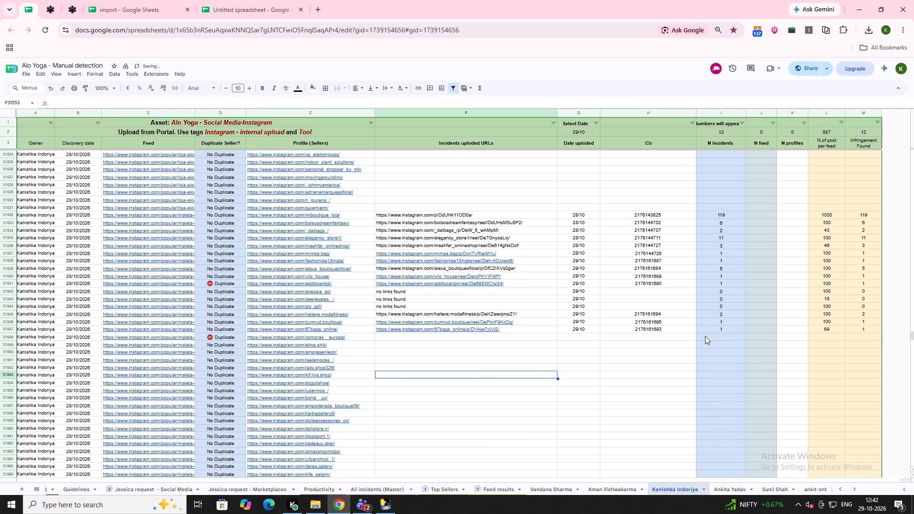
left_click(588, 261)
left_click(712, 263)
left_click_drag(712, 263, 712, 265)
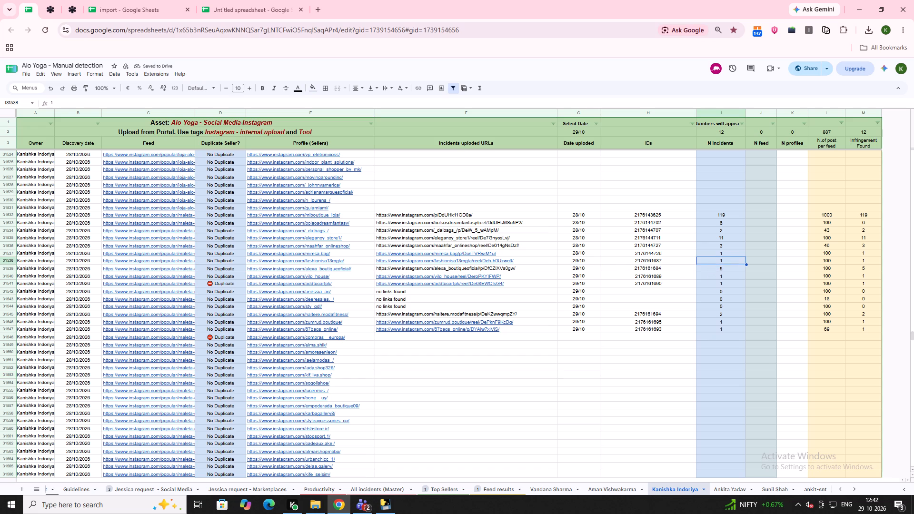
left_click_drag(712, 265, 721, 327)
left_click(633, 426)
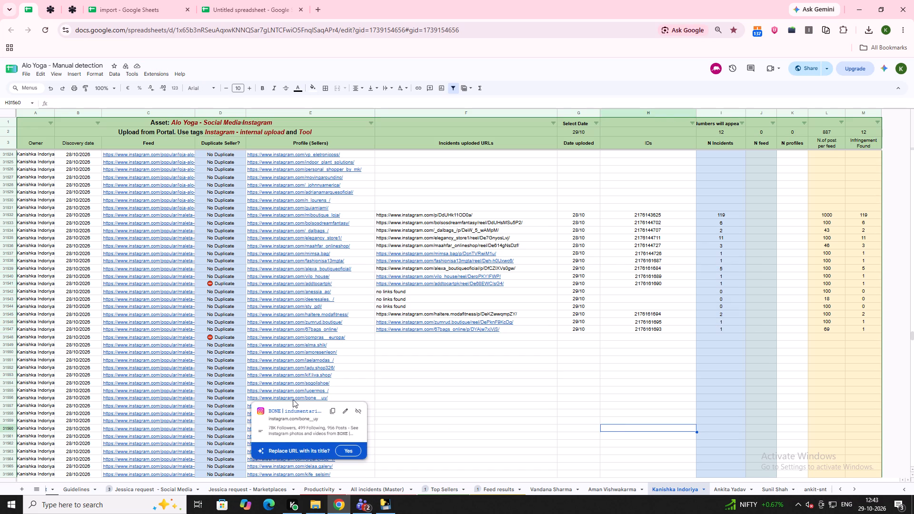
left_click(359, 338)
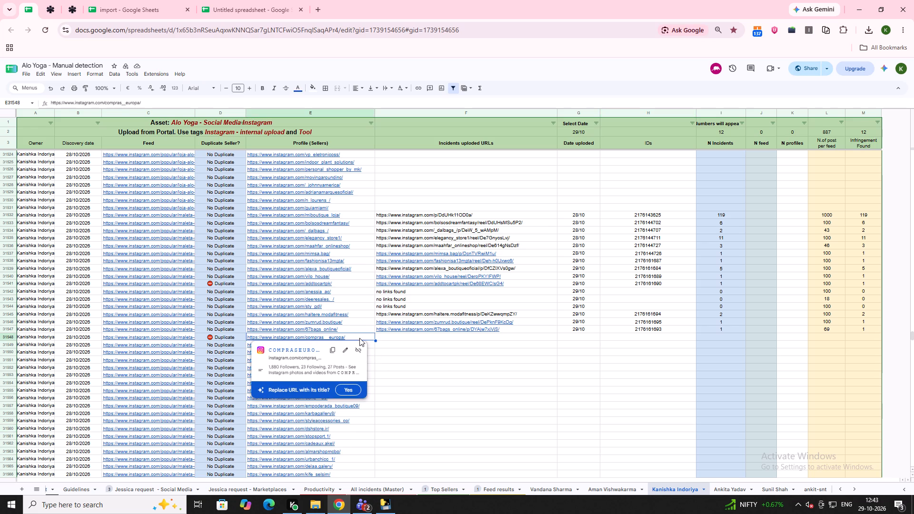
left_click(296, 352)
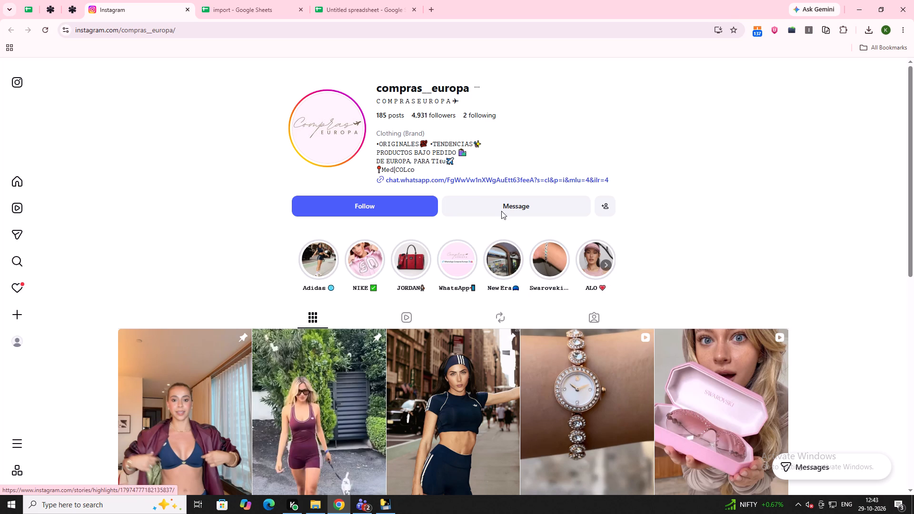
right_click(554, 132)
left_click(617, 320)
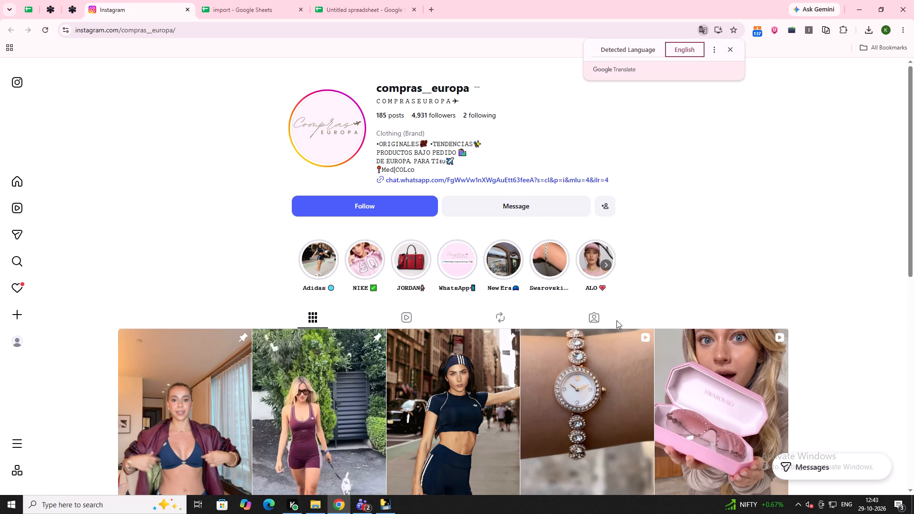
scroll(616, 320, "down", 4)
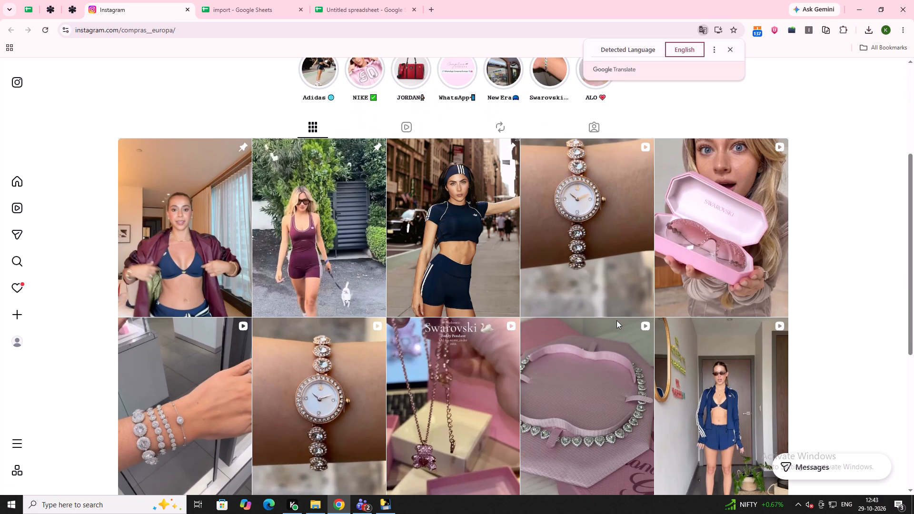
scroll(616, 320, "down", 6)
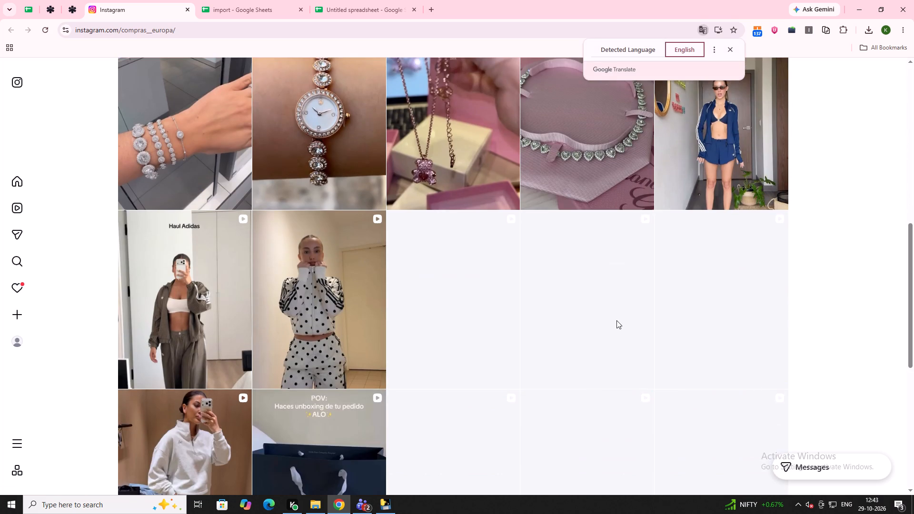
scroll(616, 320, "down", 3)
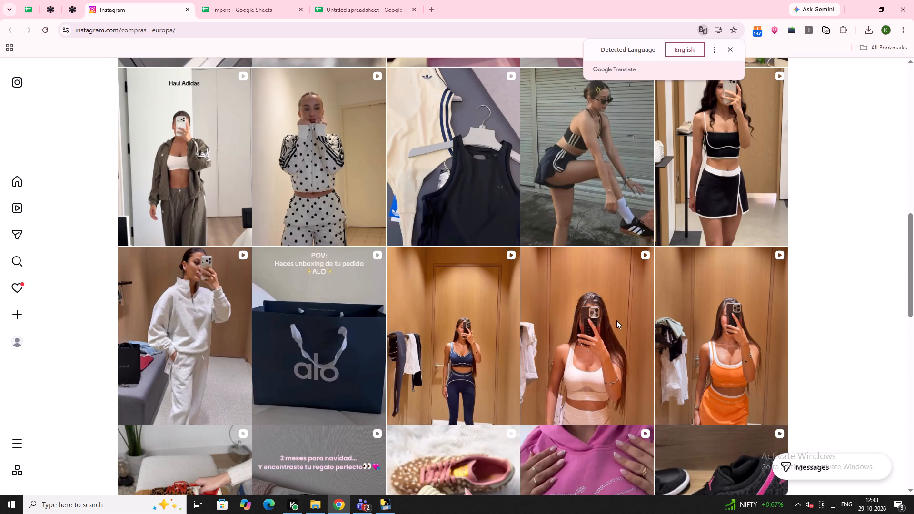
scroll(616, 320, "down", 12)
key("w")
key("ctrl+w")
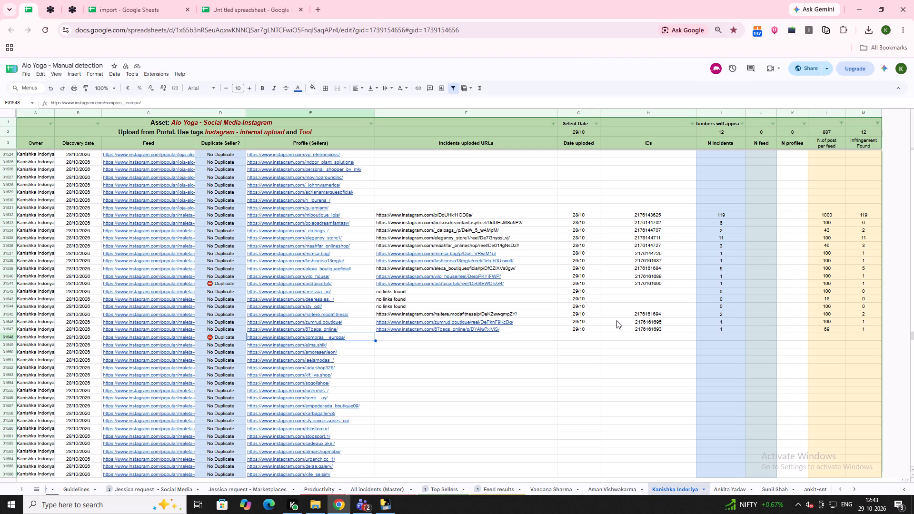
Enter the current date, 29/10, as Date uploaded in the compras__europa row.
key("Right")
key("Right")
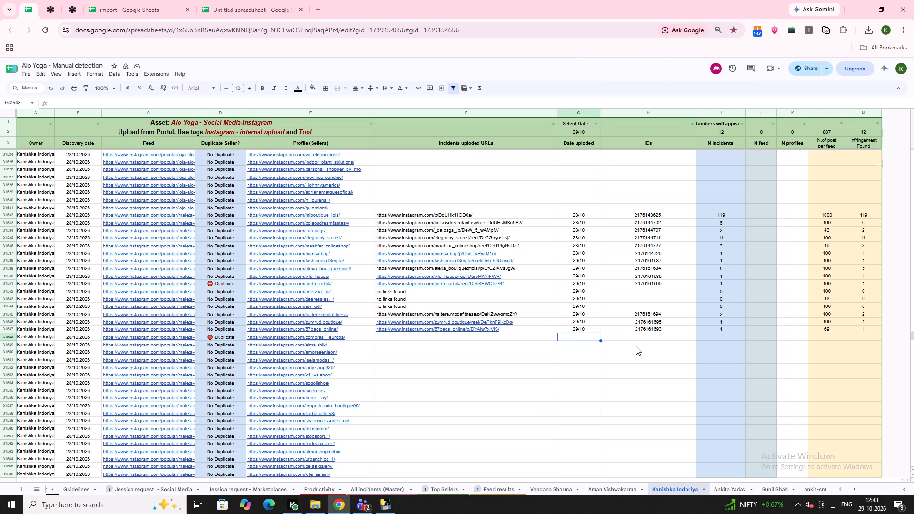
key("ctrl+semicolon")
left_click(339, 345)
left_click(300, 359)
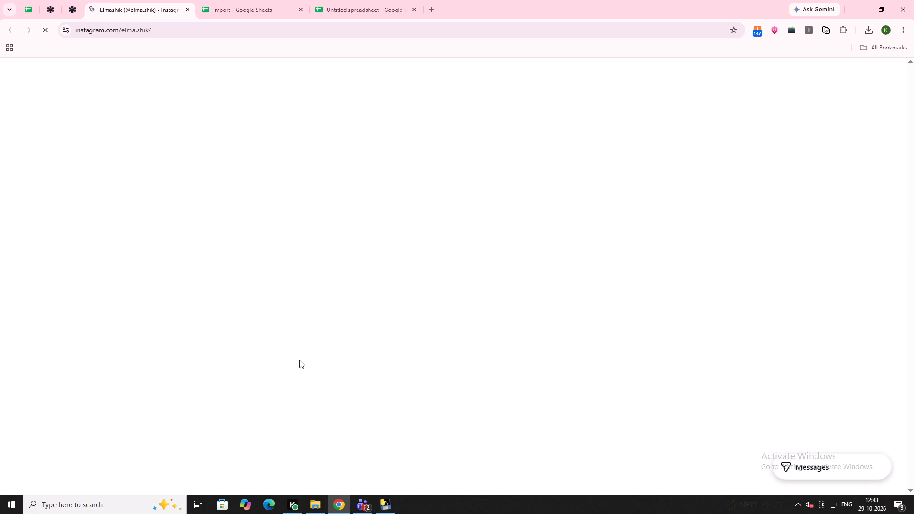
left_click(410, 176)
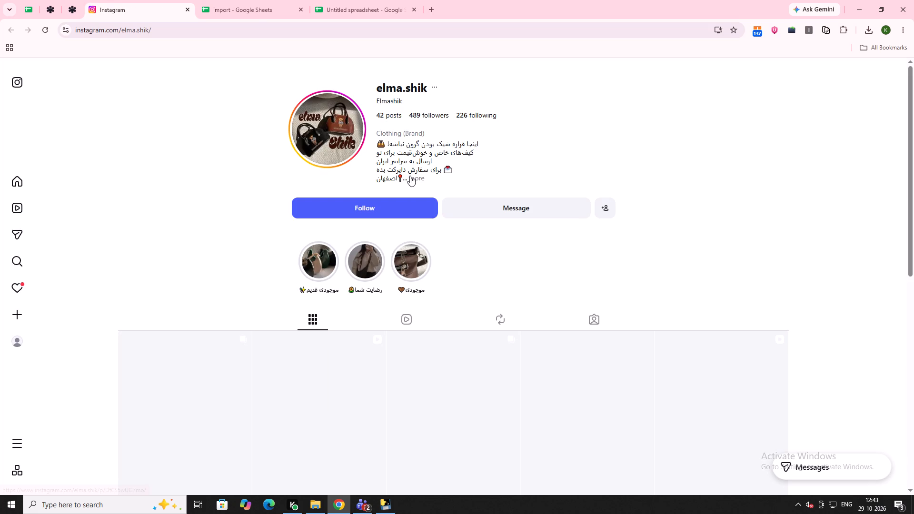
right_click(561, 143)
left_click(642, 336)
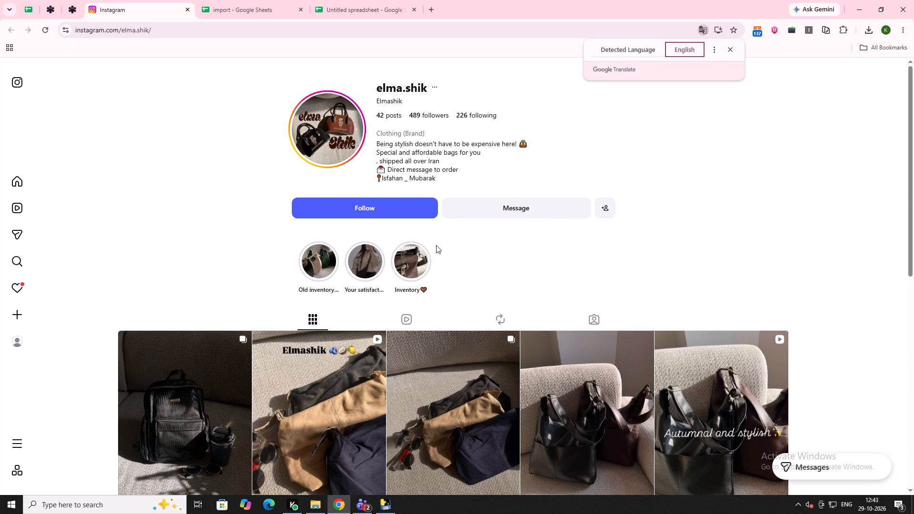
scroll(485, 205, "down", 6)
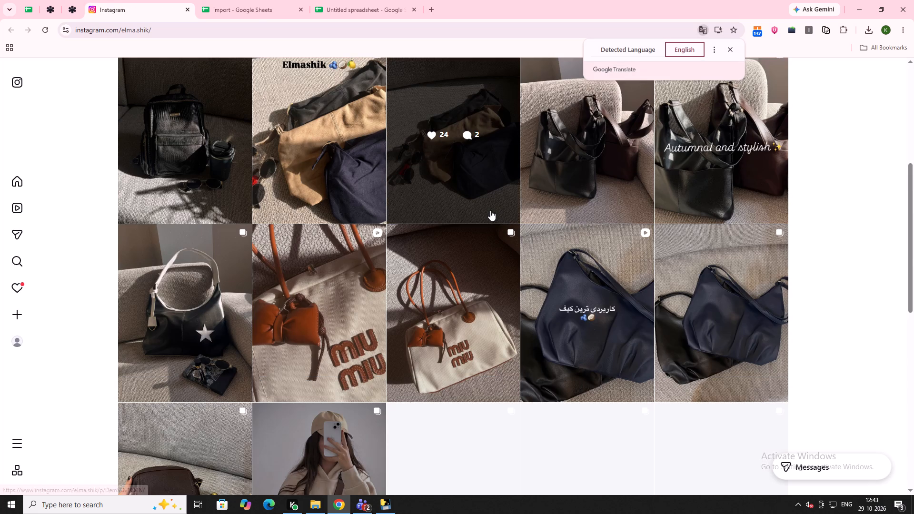
scroll(490, 210, "down", 7)
key("ctrl+w")
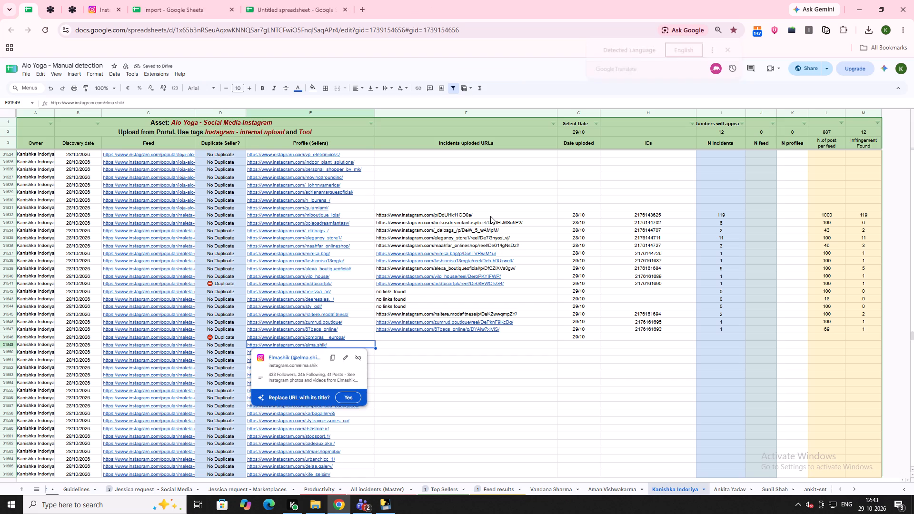
left_click(576, 343)
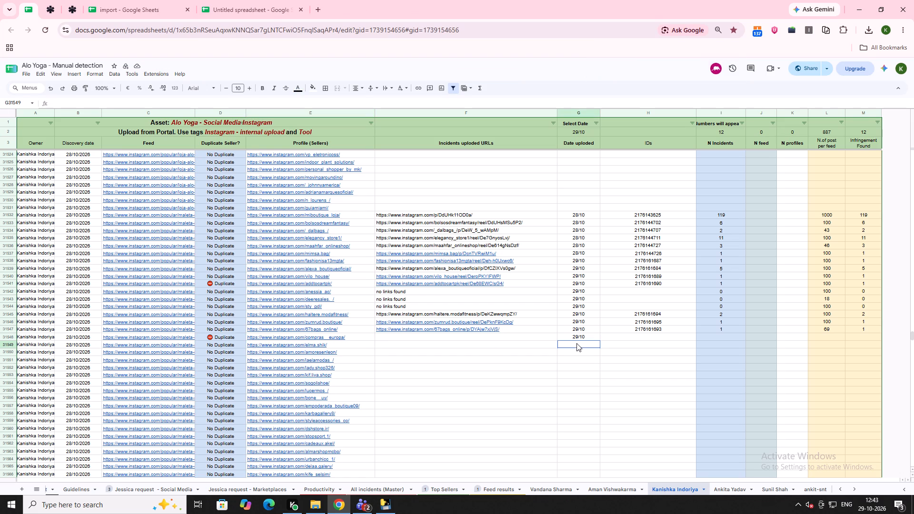
key("ctrl+semicolon")
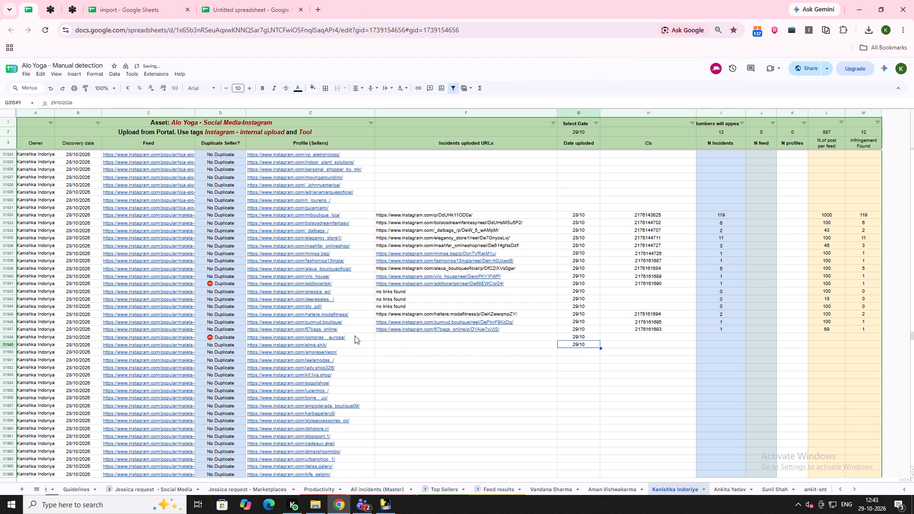
left_click(358, 343)
left_click(372, 353)
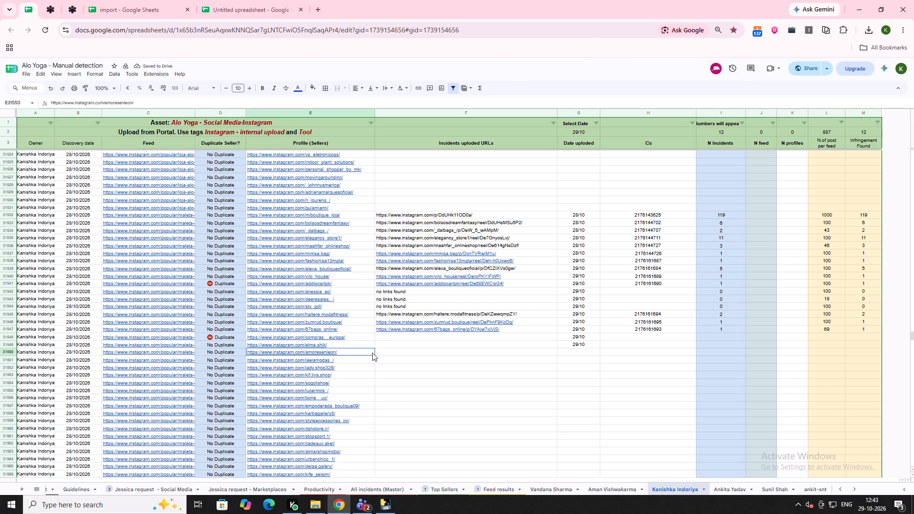
left_click(278, 367)
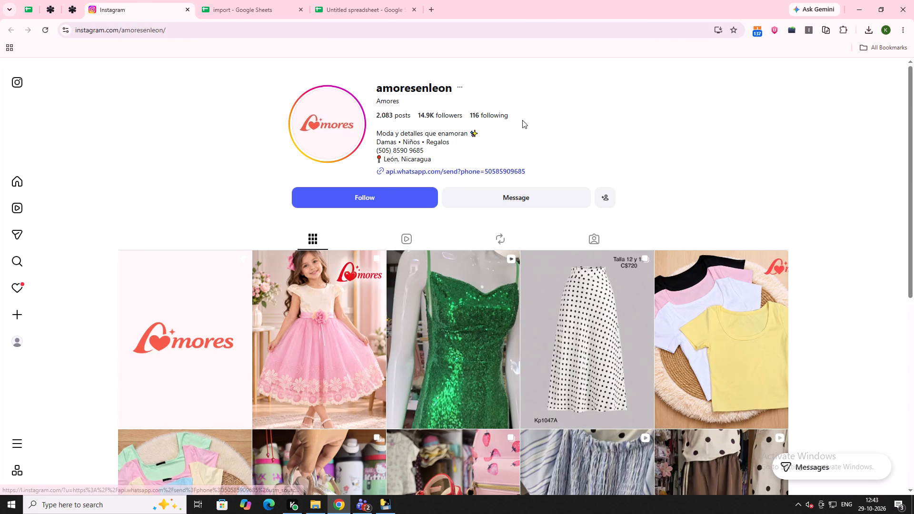
right_click(573, 136)
left_click(635, 337)
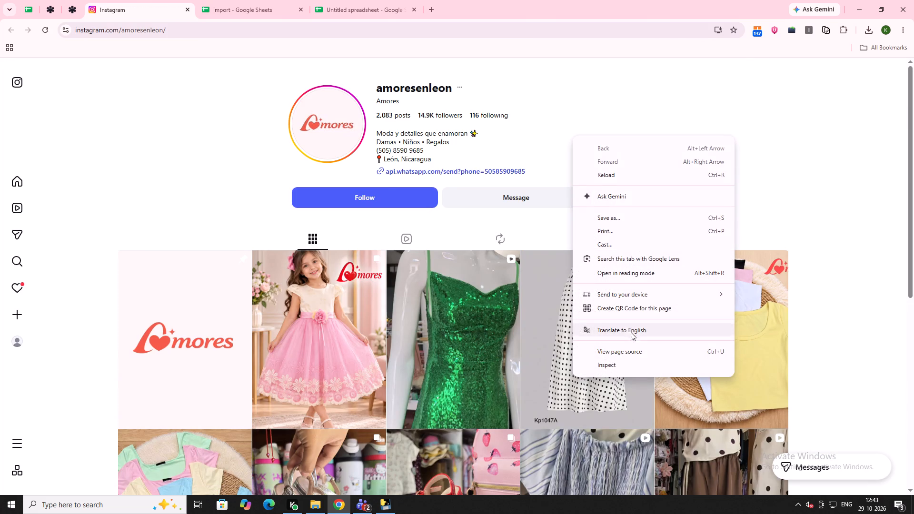
left_click(630, 330)
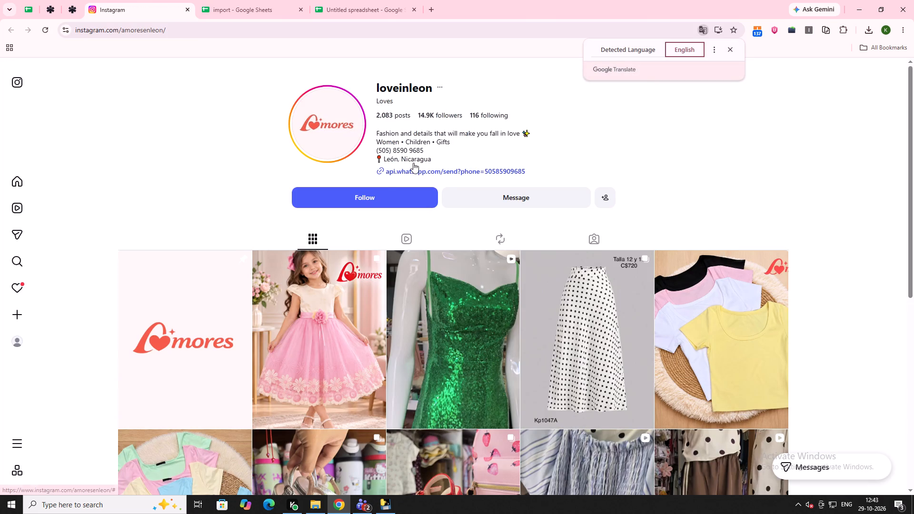
key("ctrl+w")
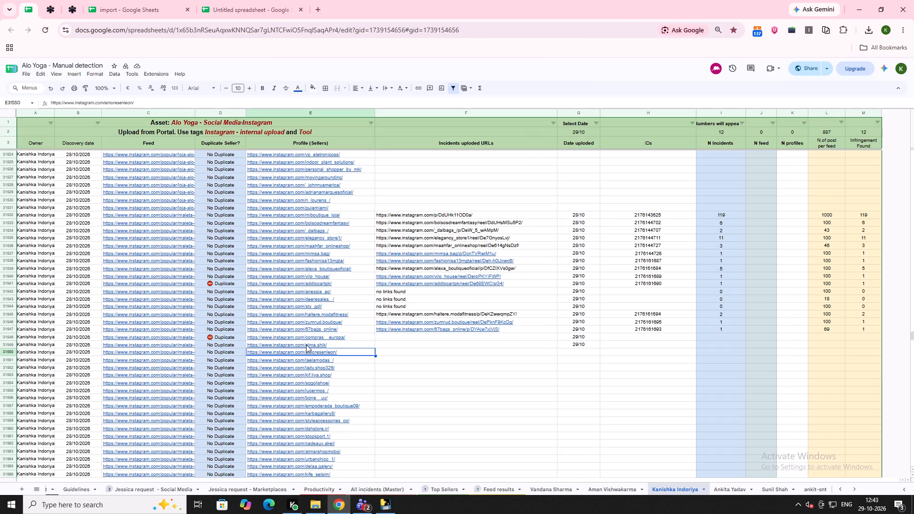
Open the laelamodas_ Instagram profile from the sheet, examine its full bio and posts for Alo products, and close it.
left_click(319, 360)
left_click(310, 372)
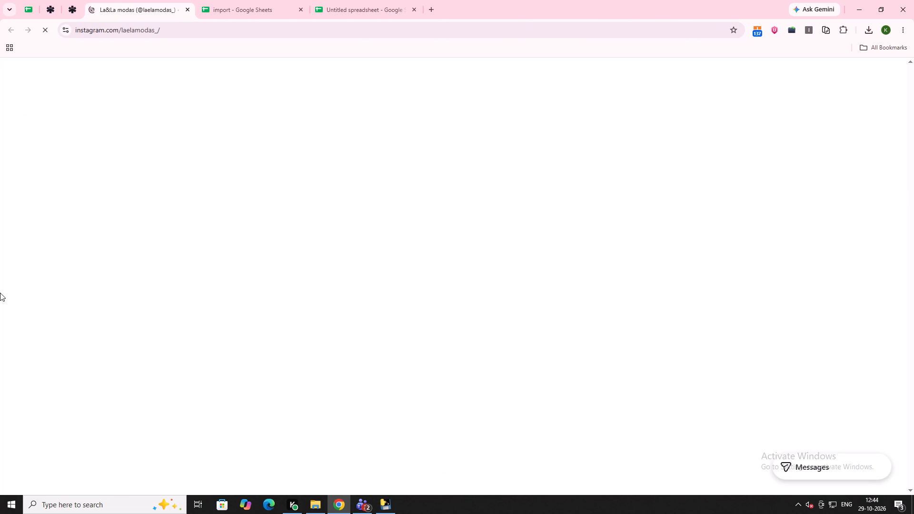
left_click(404, 168)
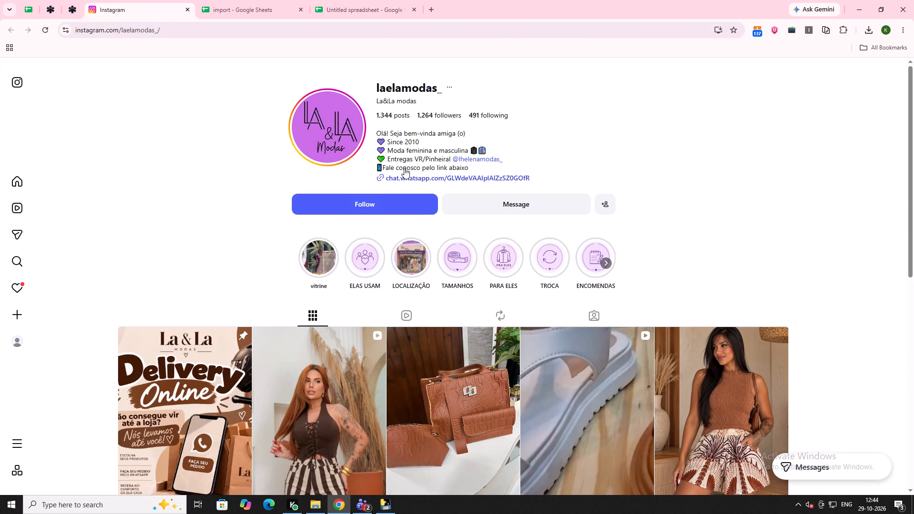
right_click(578, 161)
left_click(500, 107)
scroll(508, 139, "down", 18)
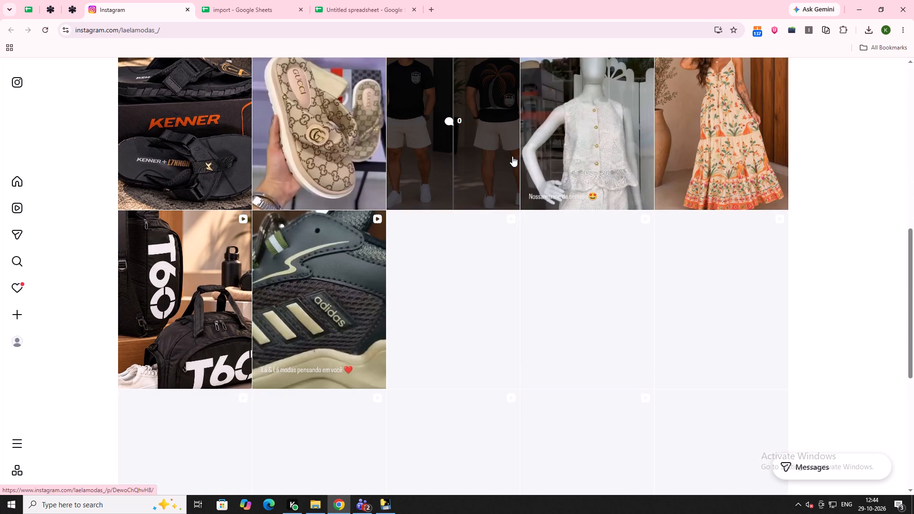
scroll(512, 156, "down", 8)
key("ctrl+w")
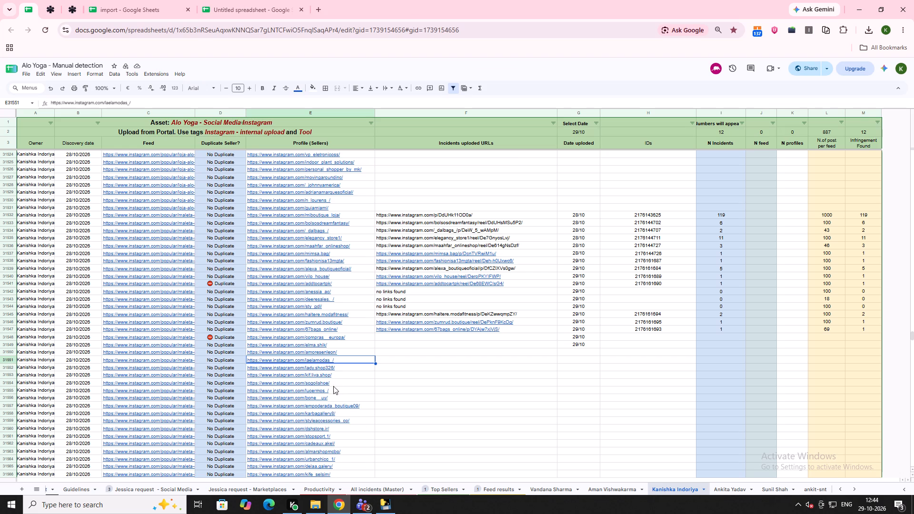
Open the lady.shop326 Instagram profile, examine all its posts through the end of the grid for Alo products, and close it.
left_click(335, 369)
left_click(306, 377)
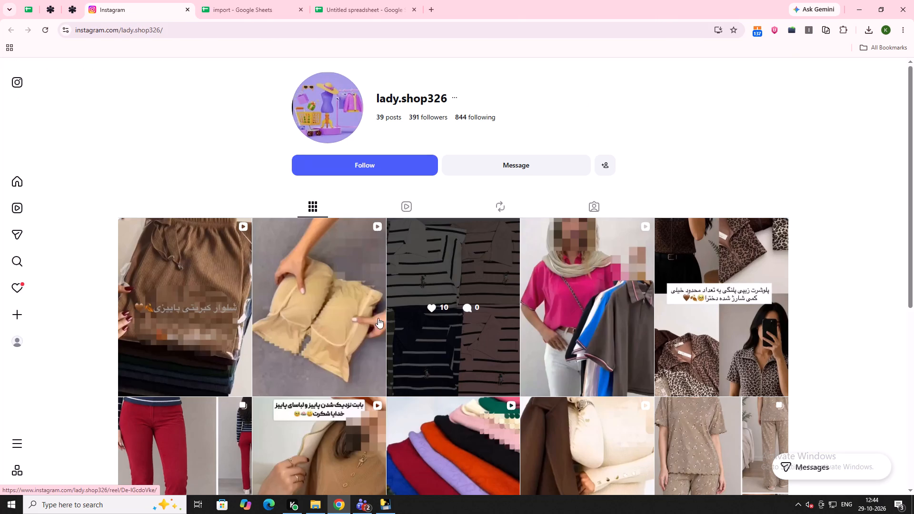
scroll(476, 169, "down", 14)
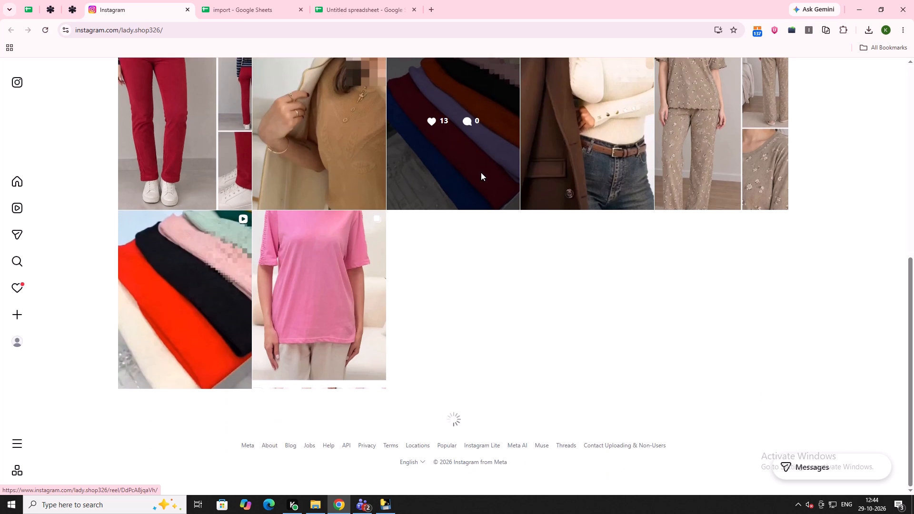
scroll(481, 172, "down", 12)
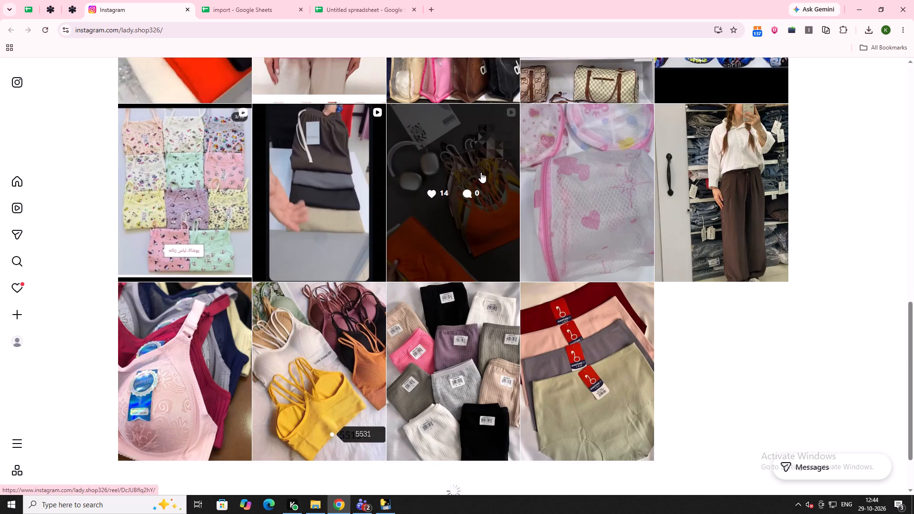
scroll(481, 172, "up", 20)
scroll(481, 172, "down", 9)
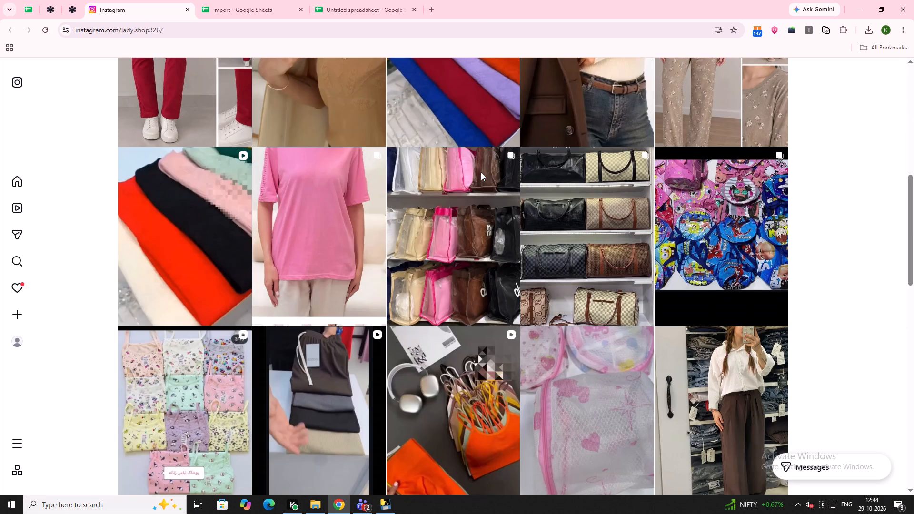
scroll(481, 172, "down", 11)
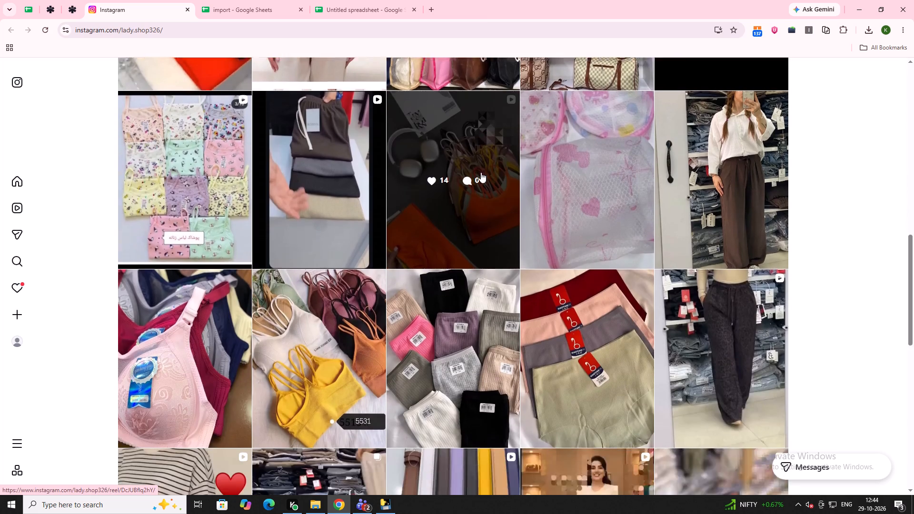
scroll(481, 172, "down", 8)
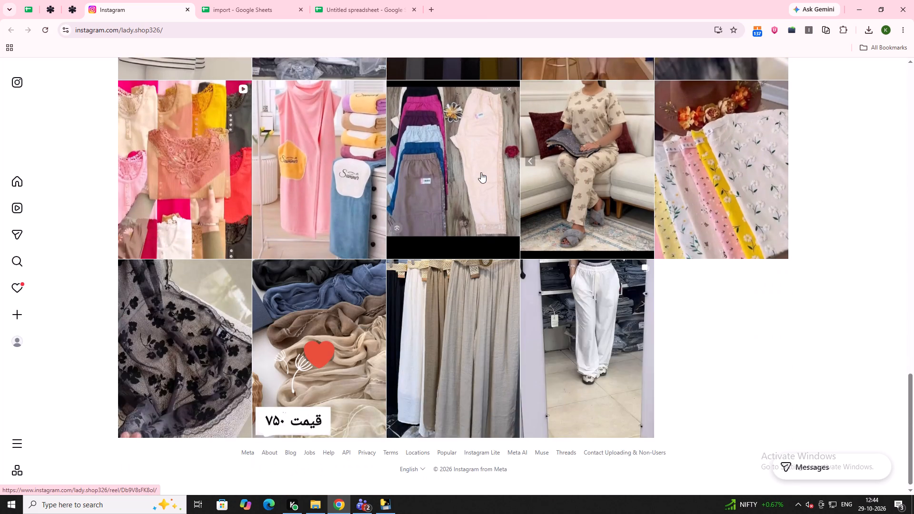
scroll(481, 172, "up", 6)
scroll(481, 172, "down", 10)
scroll(481, 172, "down", 12)
scroll(481, 172, "up", 14)
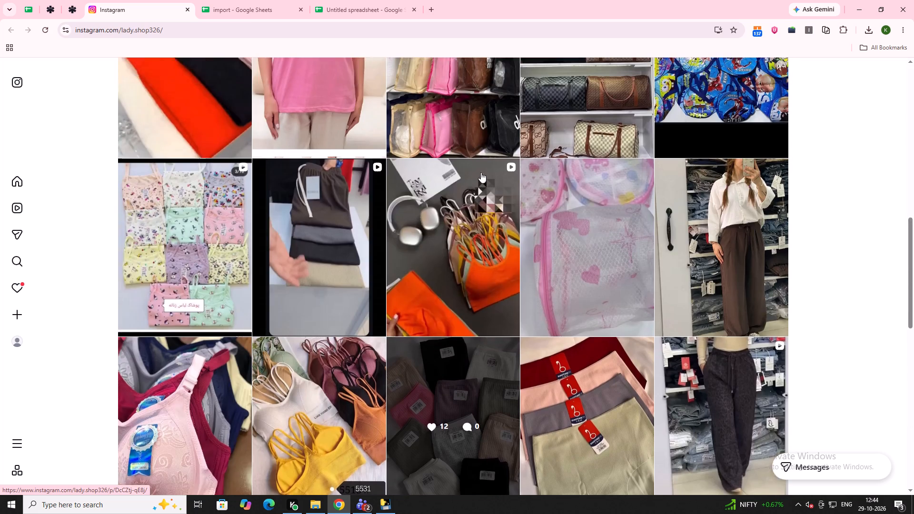
scroll(481, 172, "up", 9)
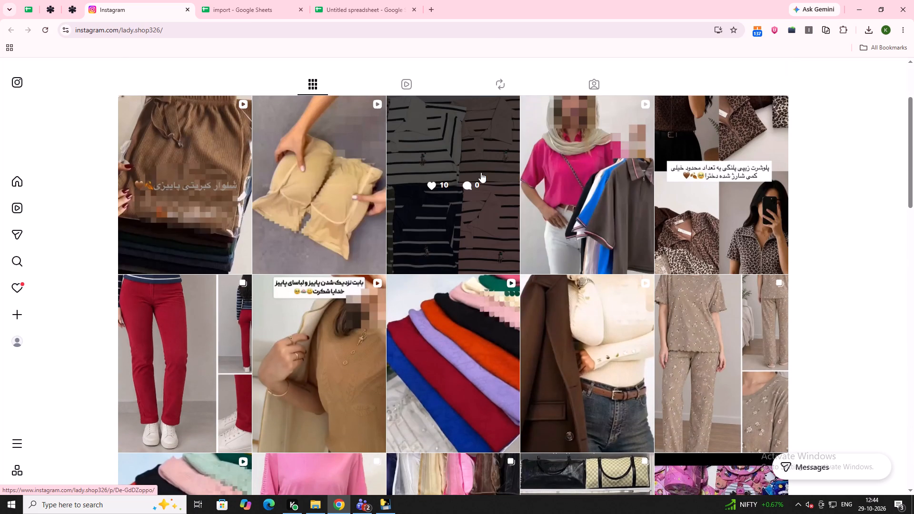
scroll(481, 172, "up", 1)
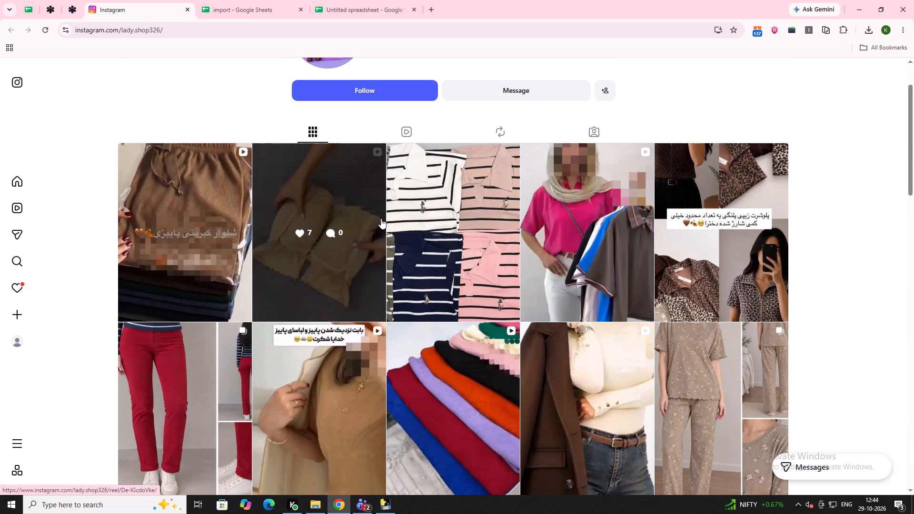
scroll(381, 218, "down", 11)
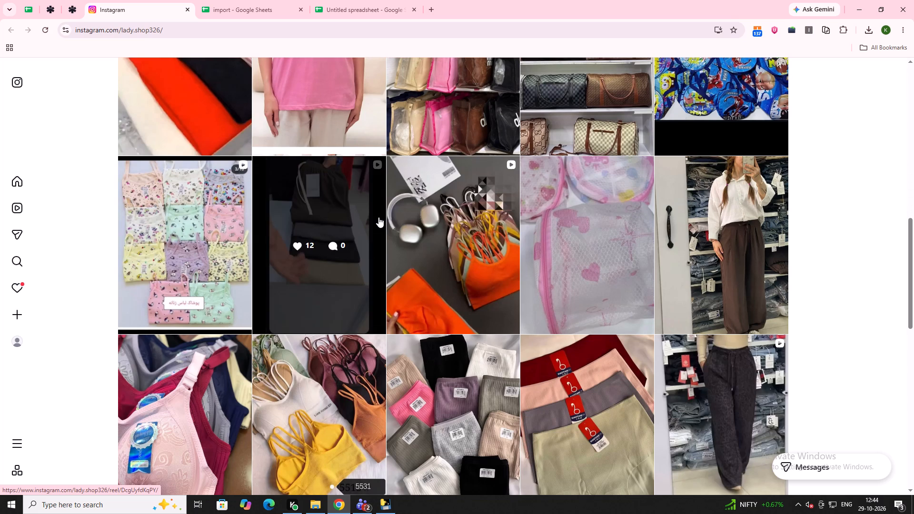
scroll(378, 217, "down", 2)
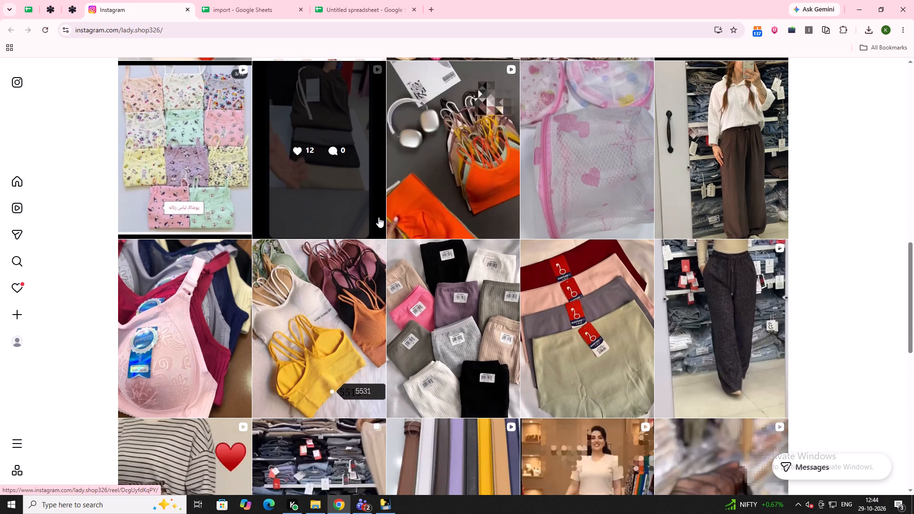
scroll(378, 217, "down", 6)
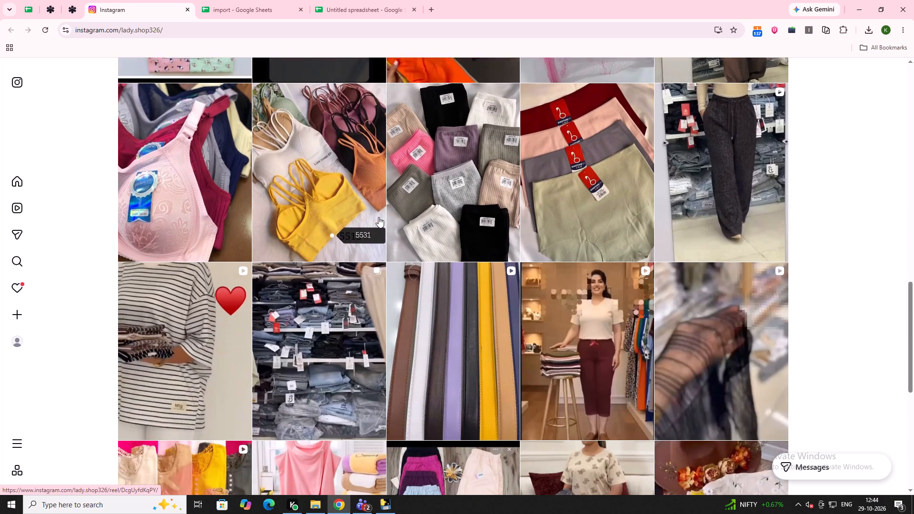
scroll(378, 217, "down", 4)
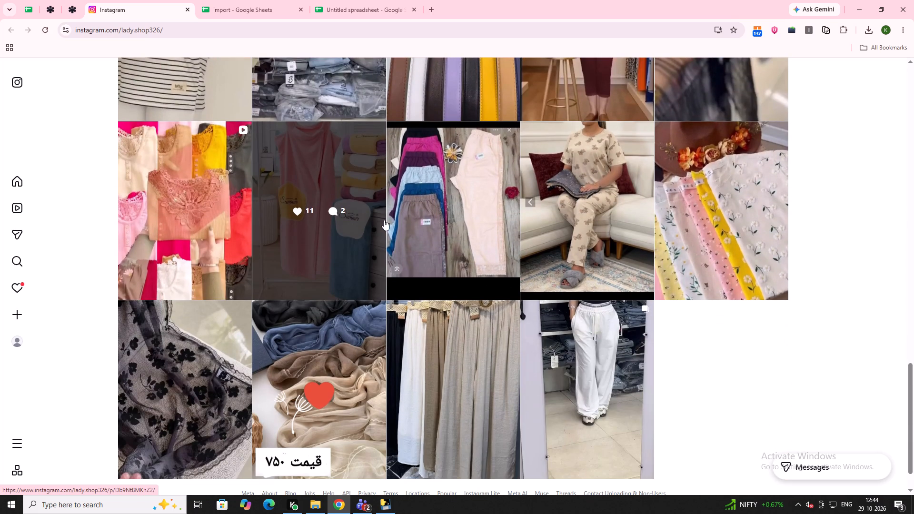
key("ctrl+w")
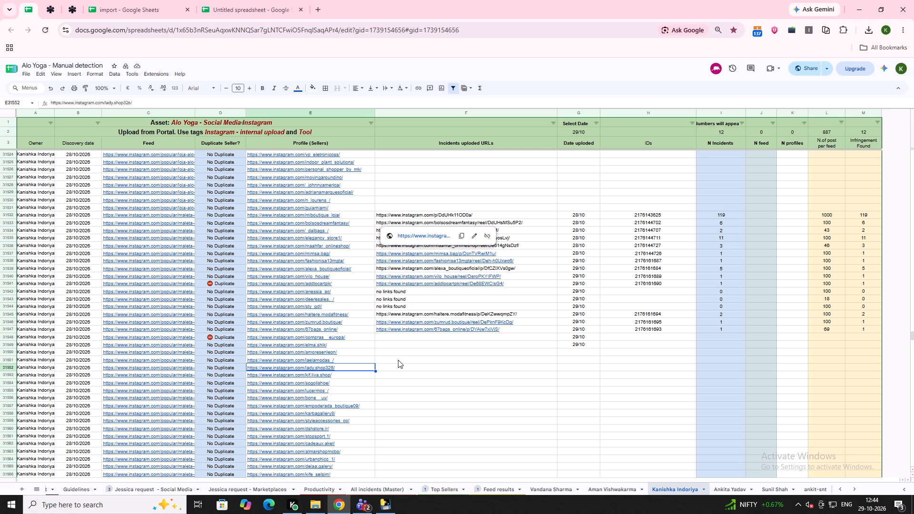
left_click(349, 367)
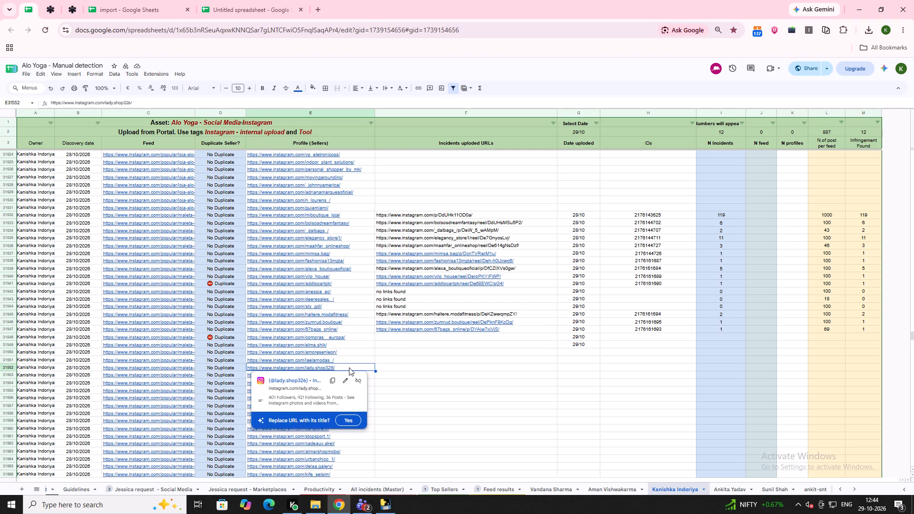
right_click(349, 367)
left_click(373, 182)
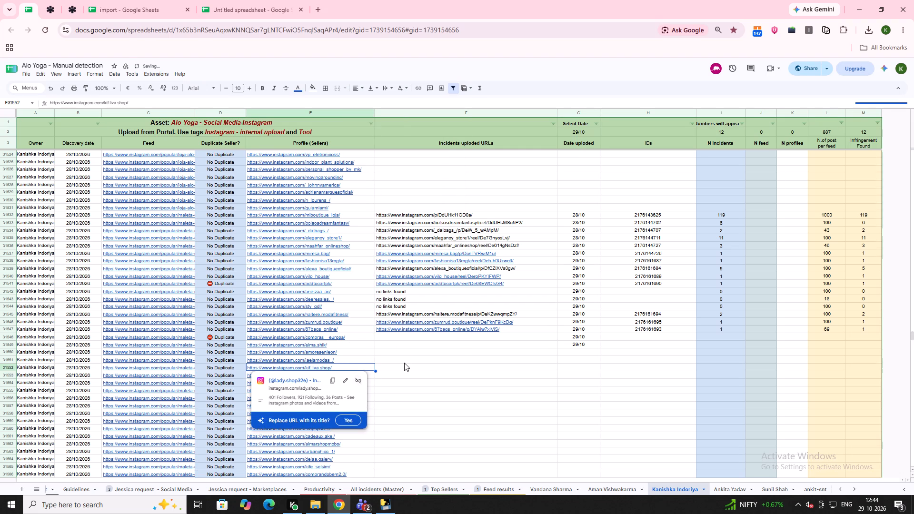
Open the kif.liva.shop Instagram profile, expand its bio, translate the page to English, examine the bio and first posts, and close it.
left_click(389, 366)
left_click(369, 366)
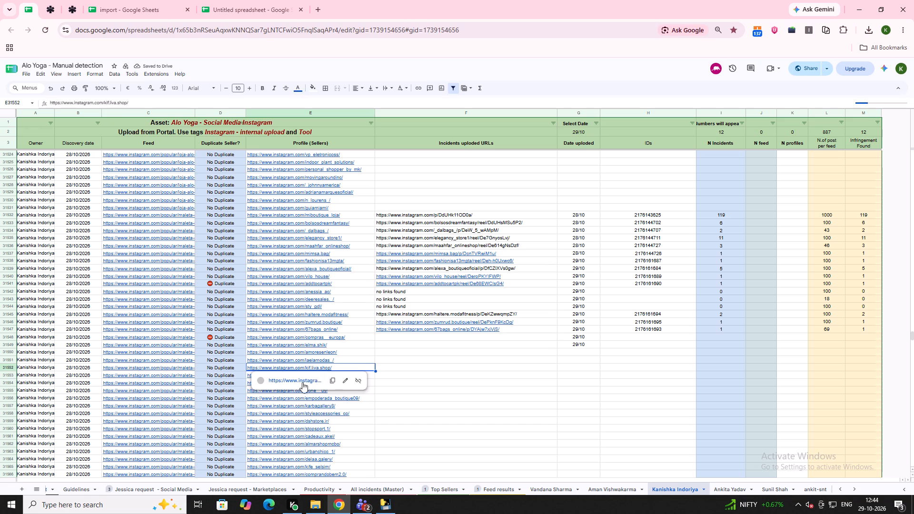
left_click(302, 382)
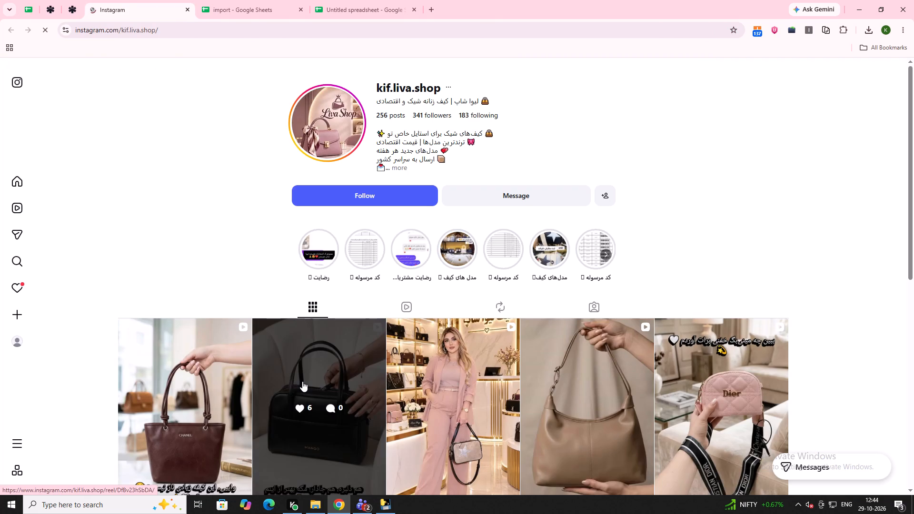
left_click(401, 163)
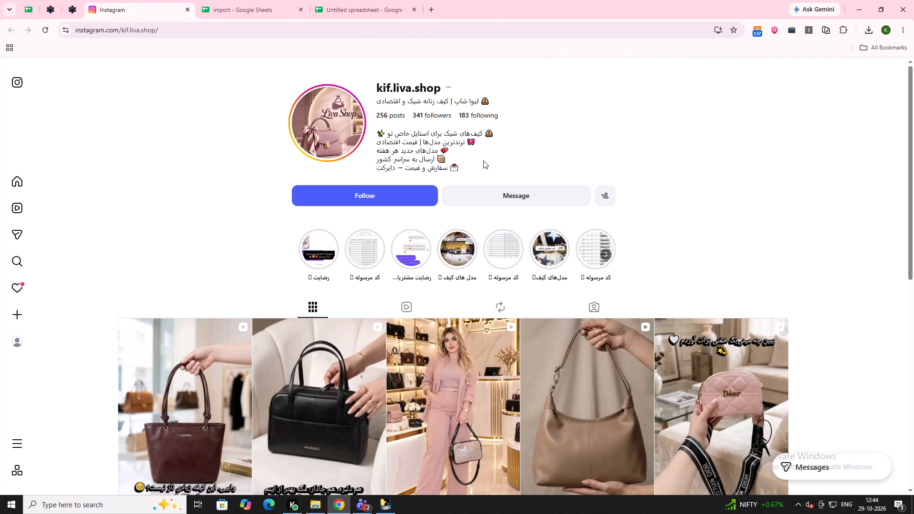
right_click(487, 158)
left_click(585, 352)
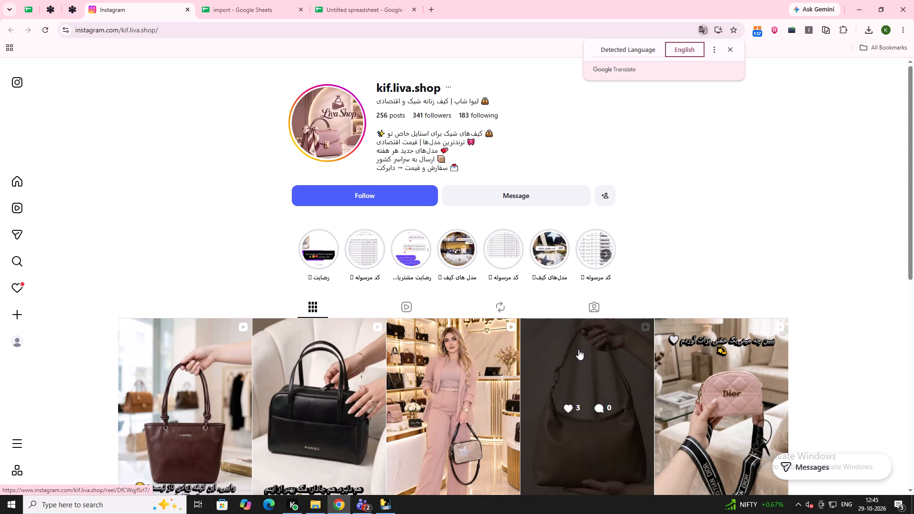
key("ctrl+w")
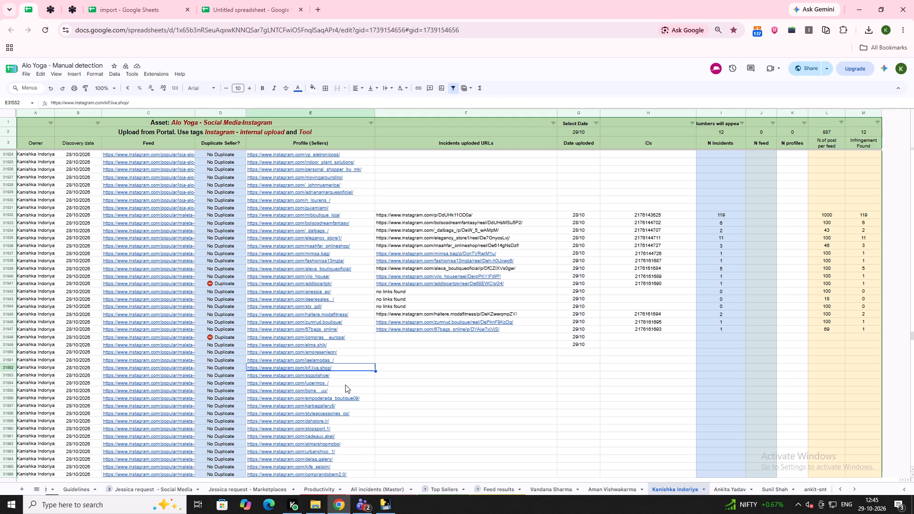
Open the sogolishoe Instagram profile, translate it to English, examine its bio and first posts for Alo products, and close it.
left_click(333, 376)
left_click(300, 391)
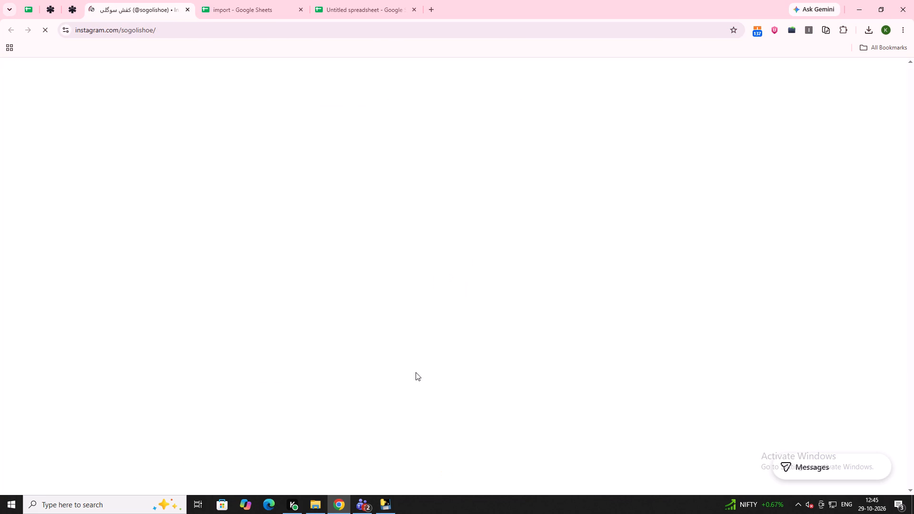
right_click(537, 130)
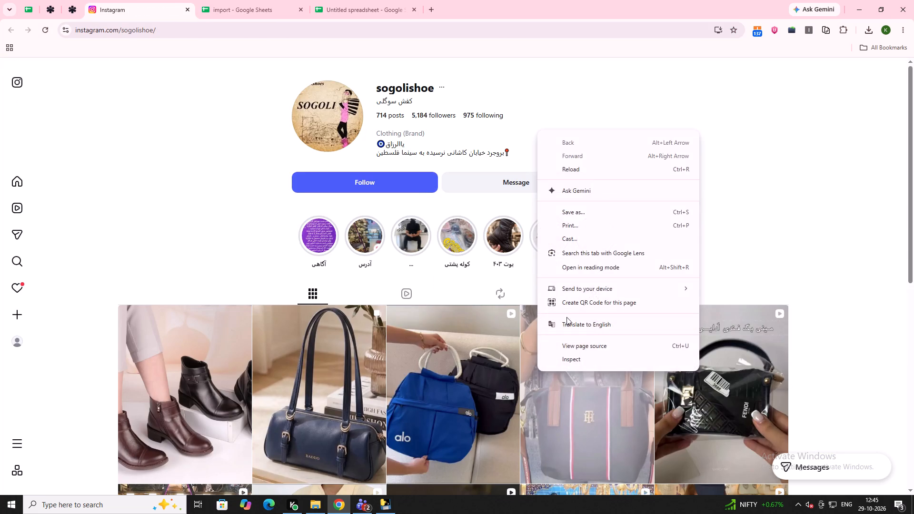
left_click(570, 320)
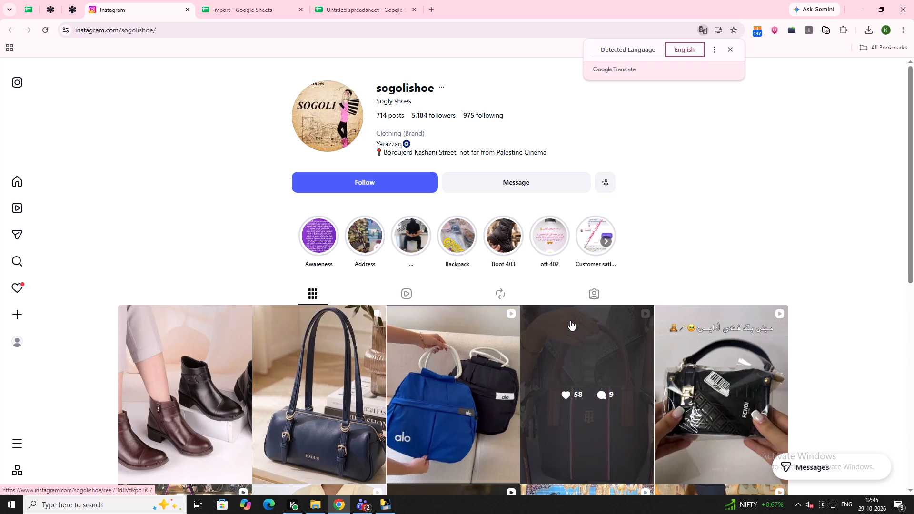
key("ctrl+w")
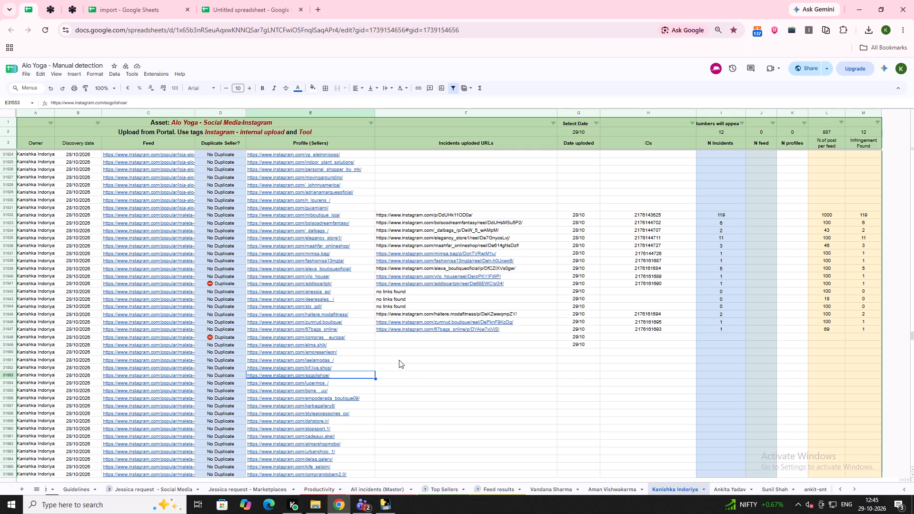
scroll(384, 339, "down", 1)
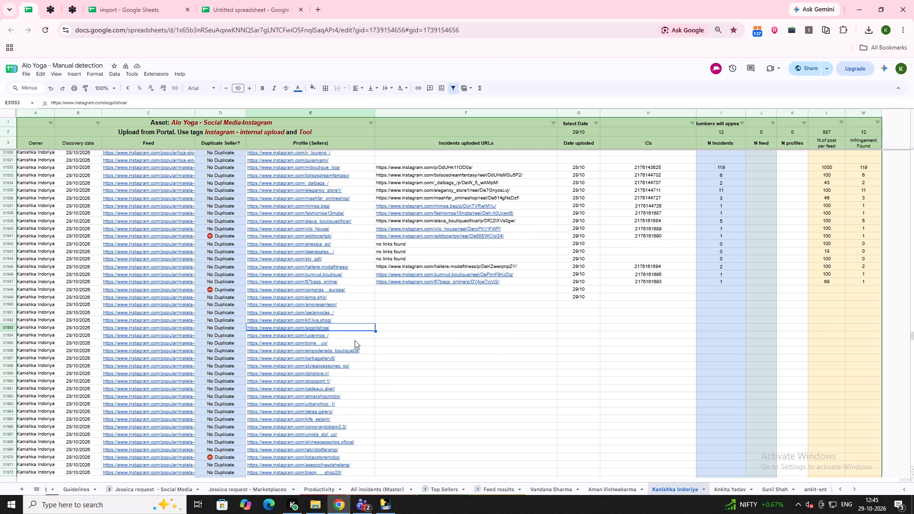
left_click(334, 336)
left_click(295, 349)
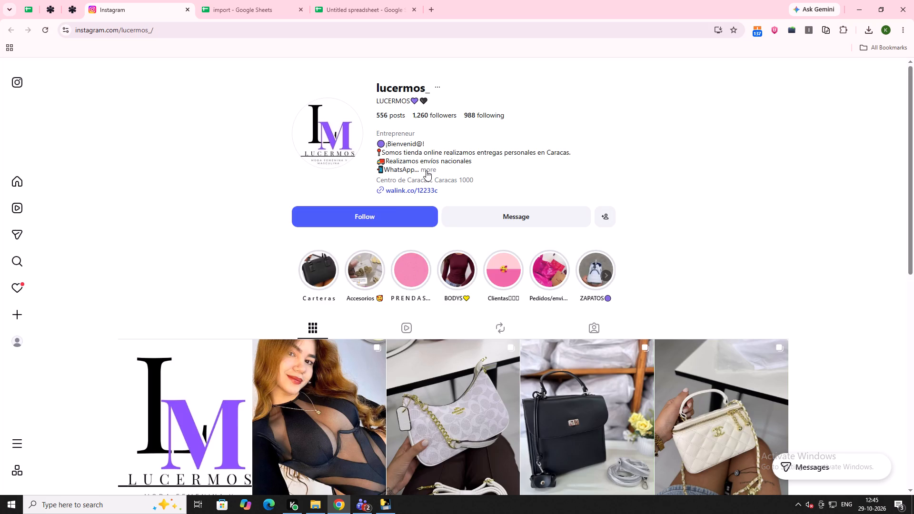
left_click(426, 170)
scroll(503, 216, "down", 19)
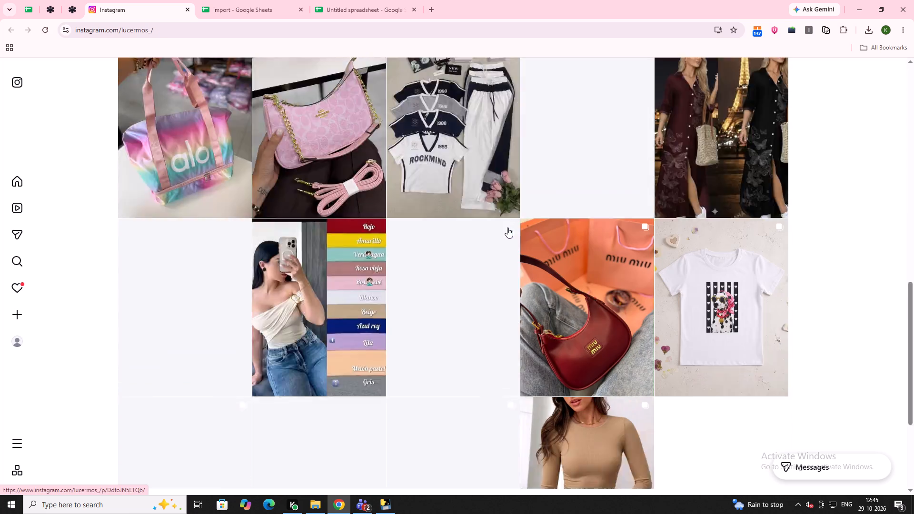
scroll(507, 227, "up", 3)
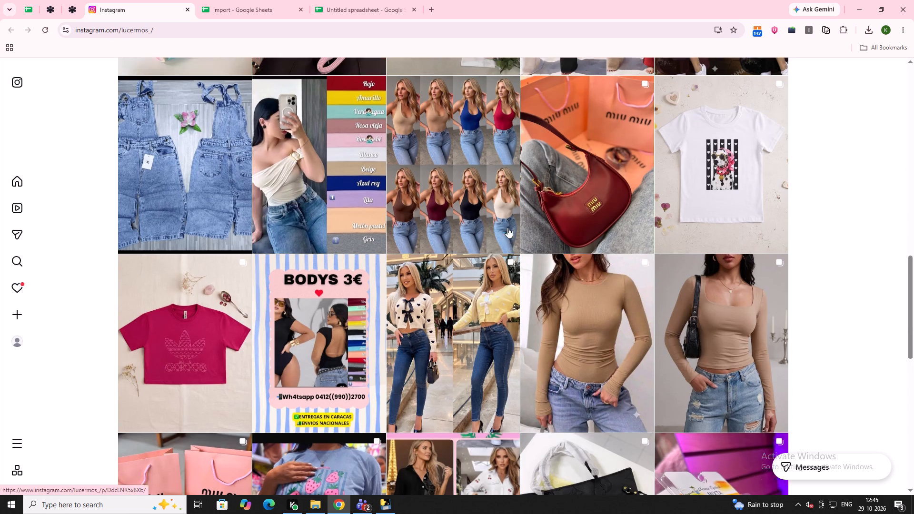
scroll(507, 227, "down", 13)
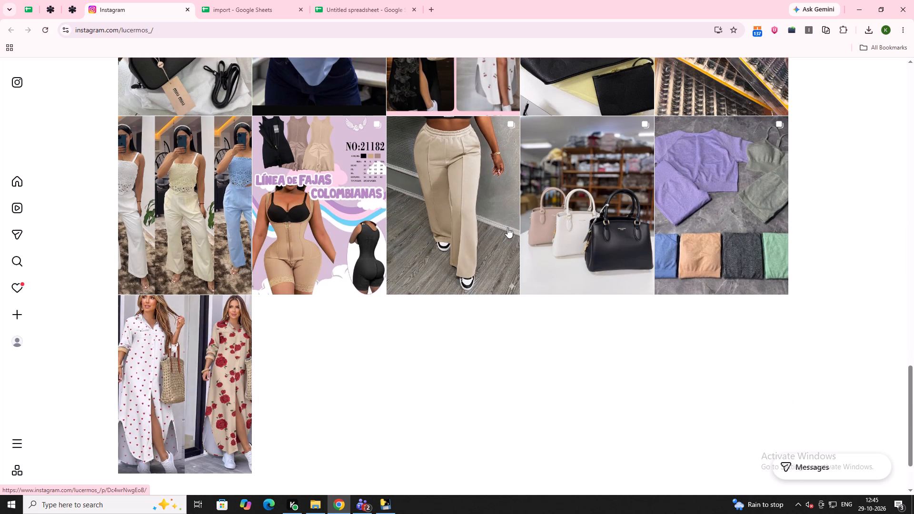
scroll(507, 227, "down", 15)
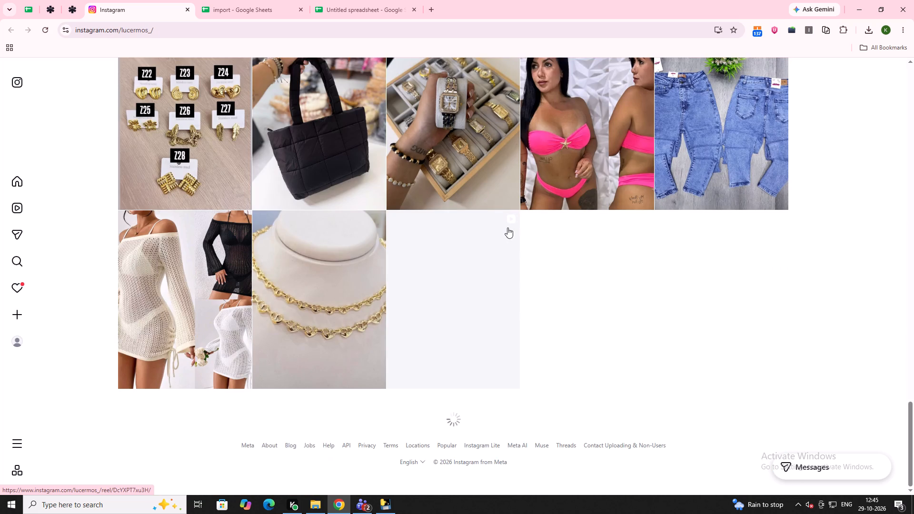
scroll(507, 227, "down", 7)
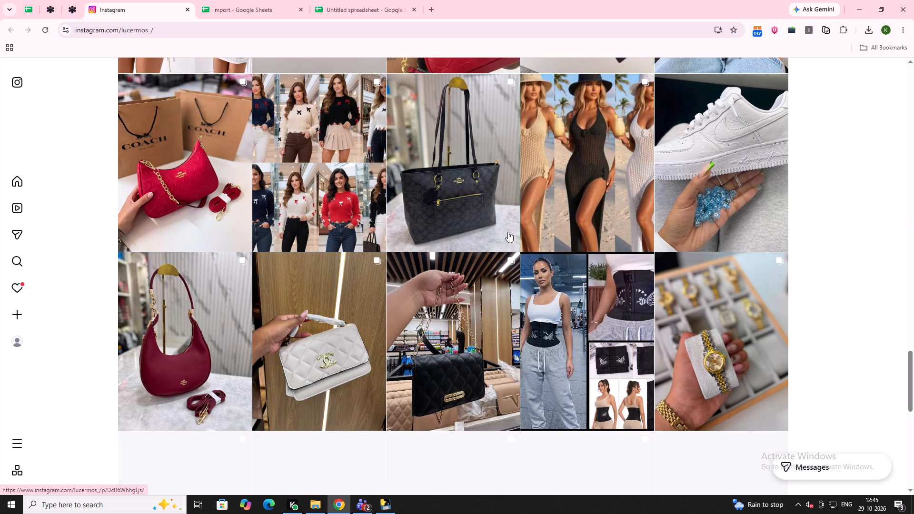
scroll(508, 232, "down", 7)
key("ctrl+e")
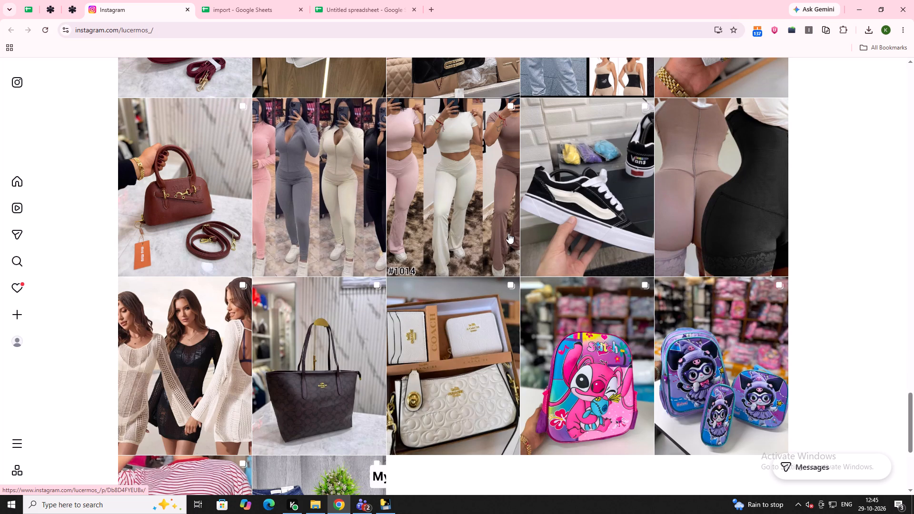
key("ctrl+w")
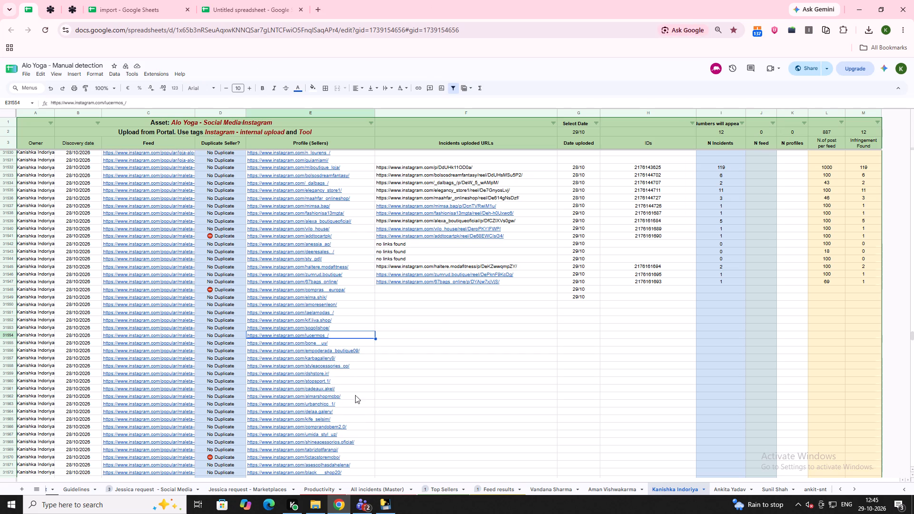
left_click(334, 343)
left_click(307, 352)
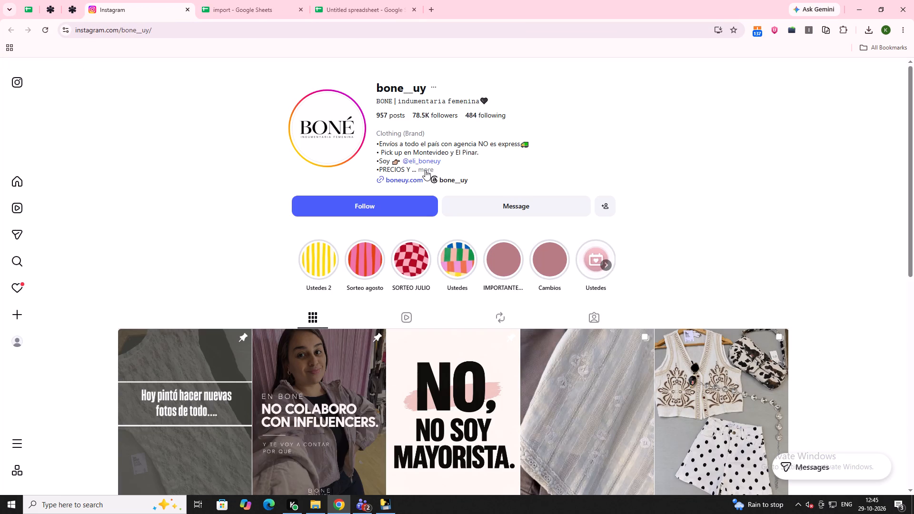
scroll(553, 229, "down", 12)
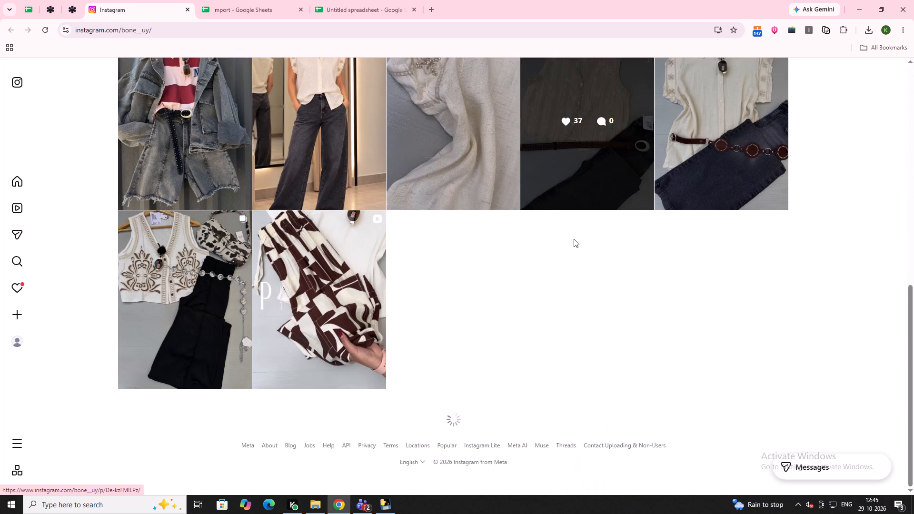
scroll(574, 239, "down", 6)
scroll(574, 239, "up", 2)
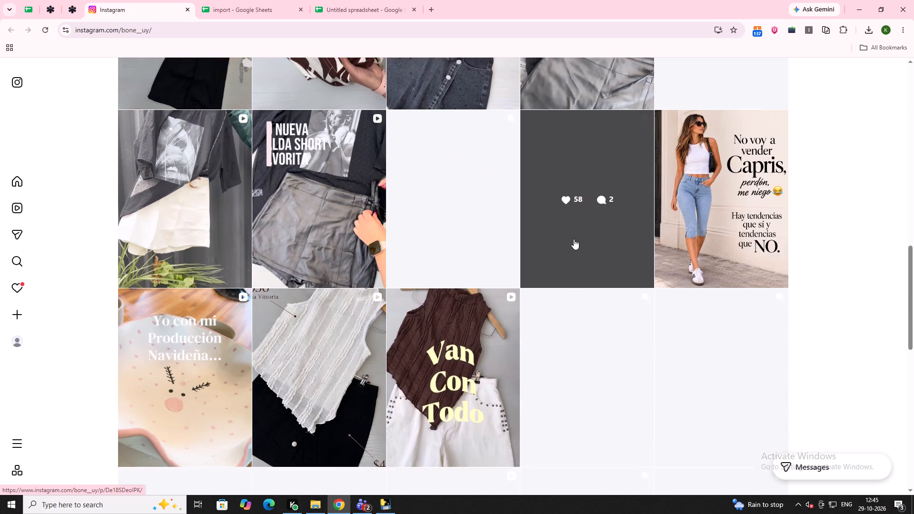
scroll(573, 240, "down", 14)
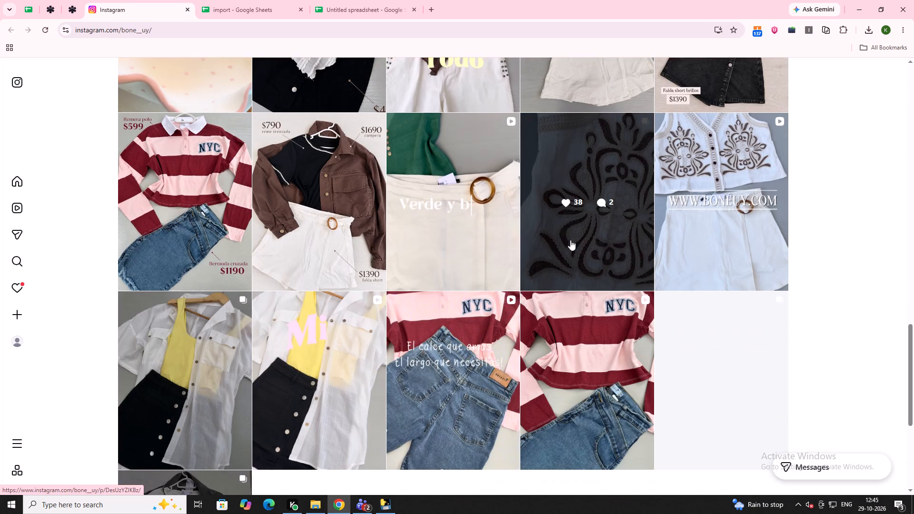
scroll(570, 240, "down", 11)
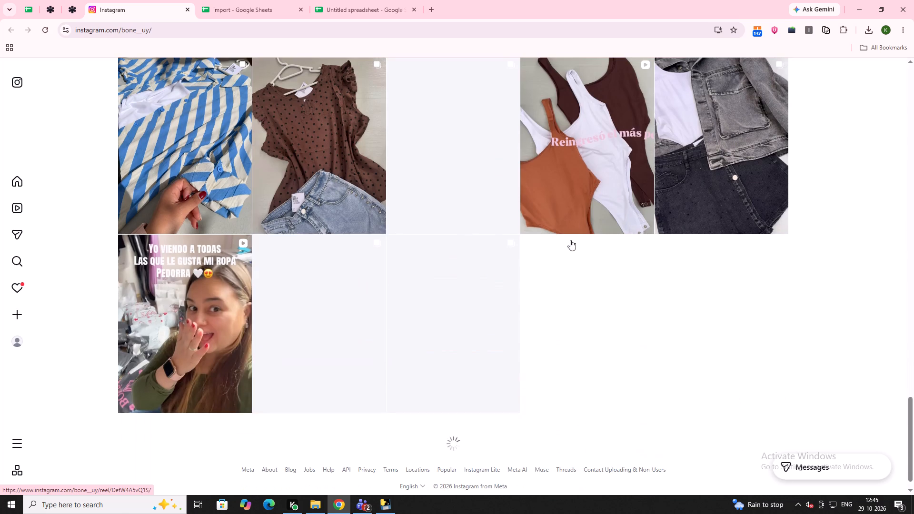
scroll(570, 240, "down", 10)
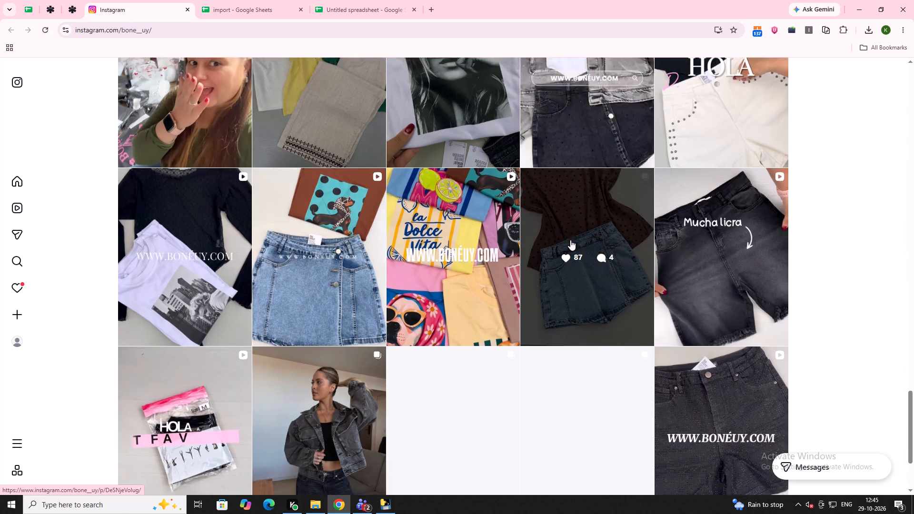
scroll(570, 240, "down", 11)
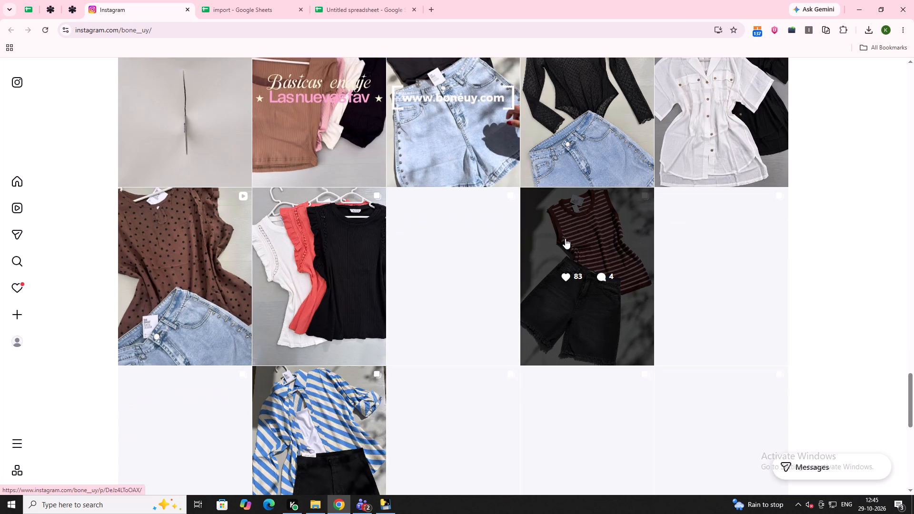
scroll(565, 238, "down", 14)
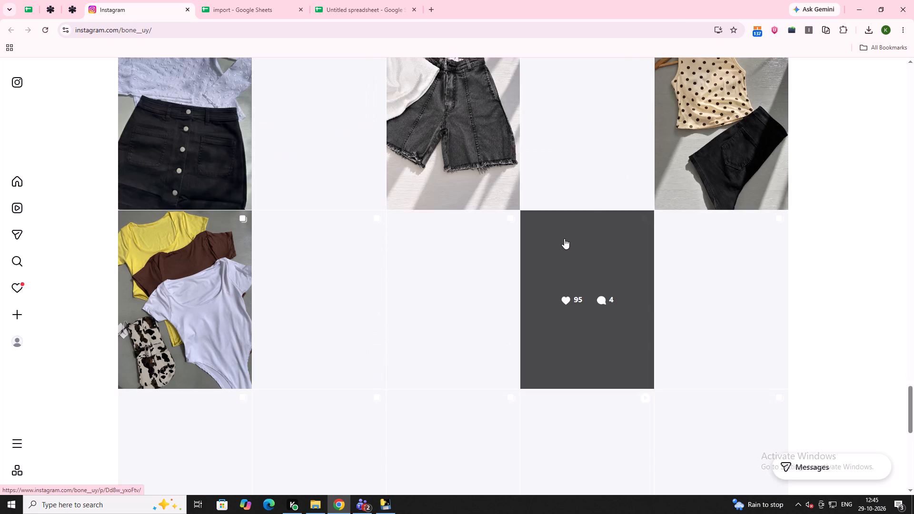
scroll(564, 238, "up", 7)
key("ctrl+w")
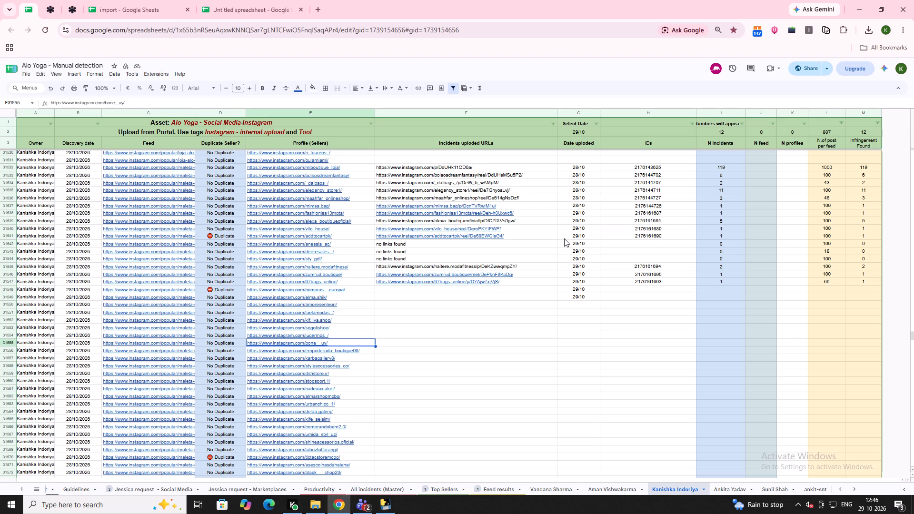
Open the empoderada_boutique09 Instagram profile, examine its bio and first posts for Alo products, and close it.
scroll(516, 276, "down", 2)
left_click(351, 255)
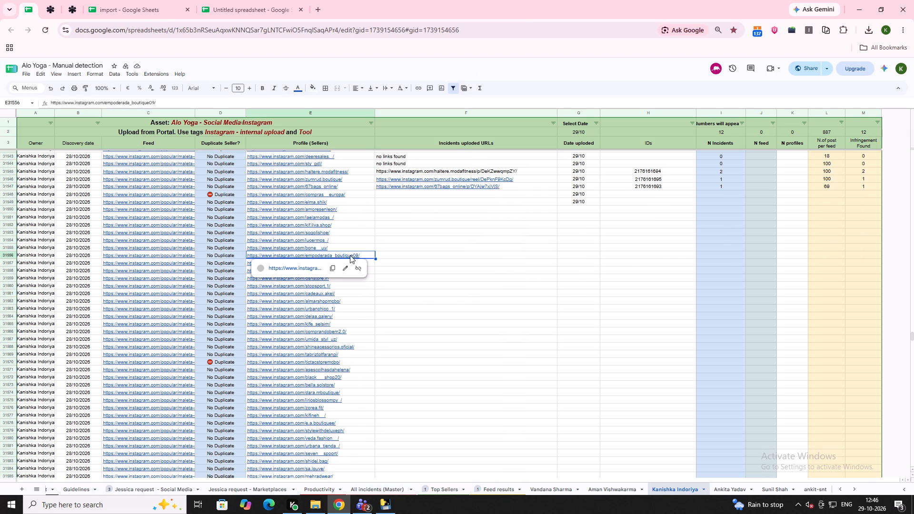
left_click(296, 268)
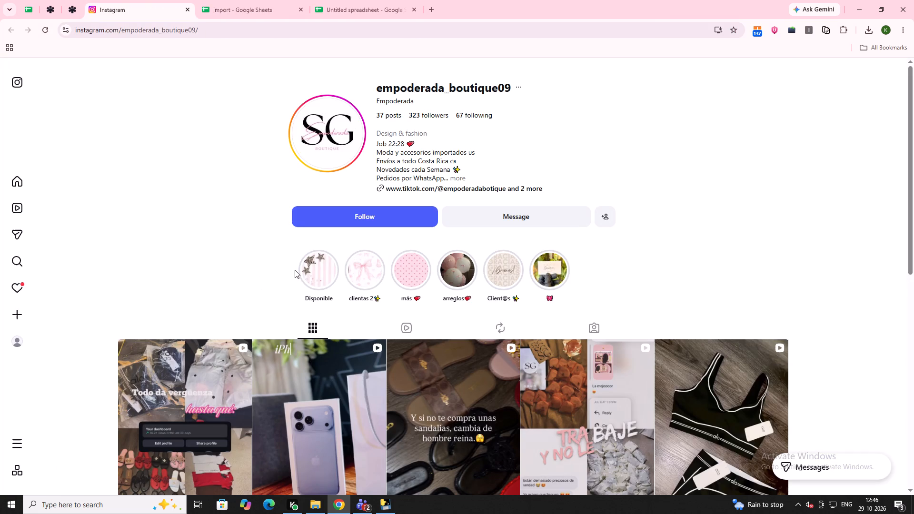
scroll(482, 179, "down", 5)
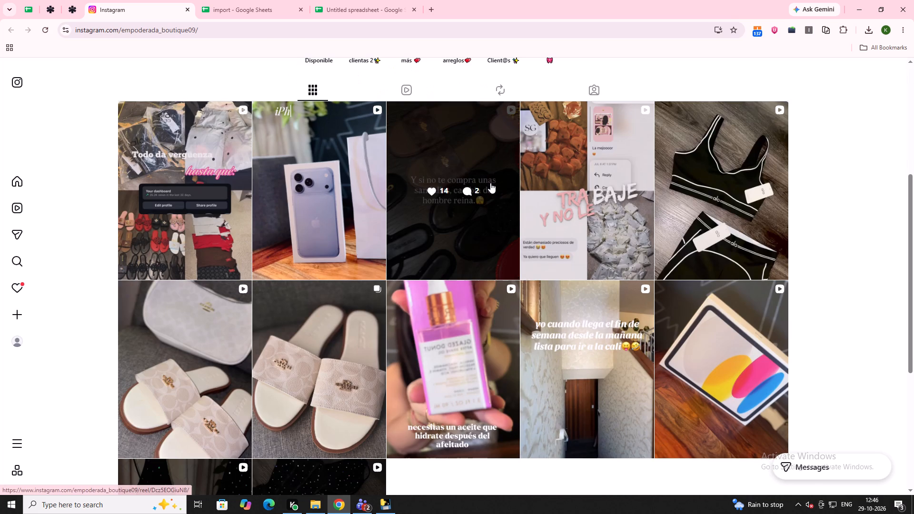
key("ctrl+w")
Open the karbagallery8 Instagram profile, translate the page to English, examine its bio and first posts for Alo products, and close it.
left_click(353, 263)
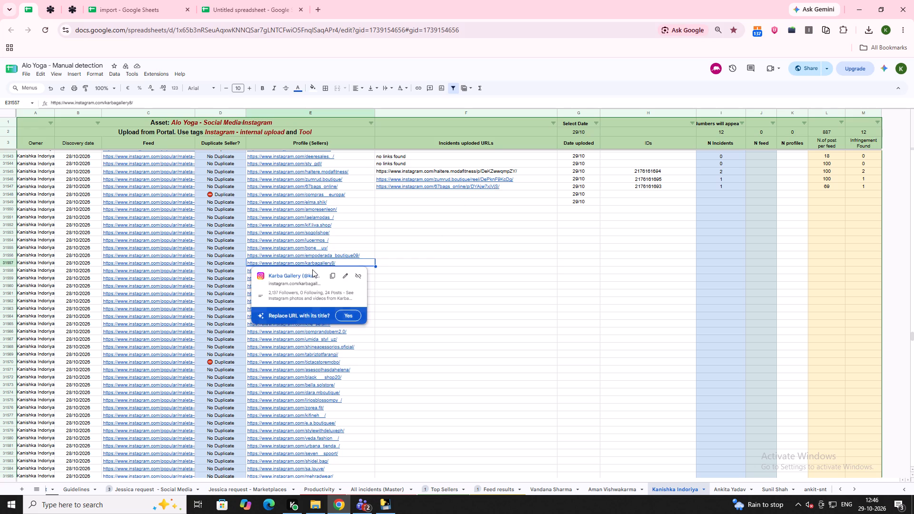
left_click(312, 273)
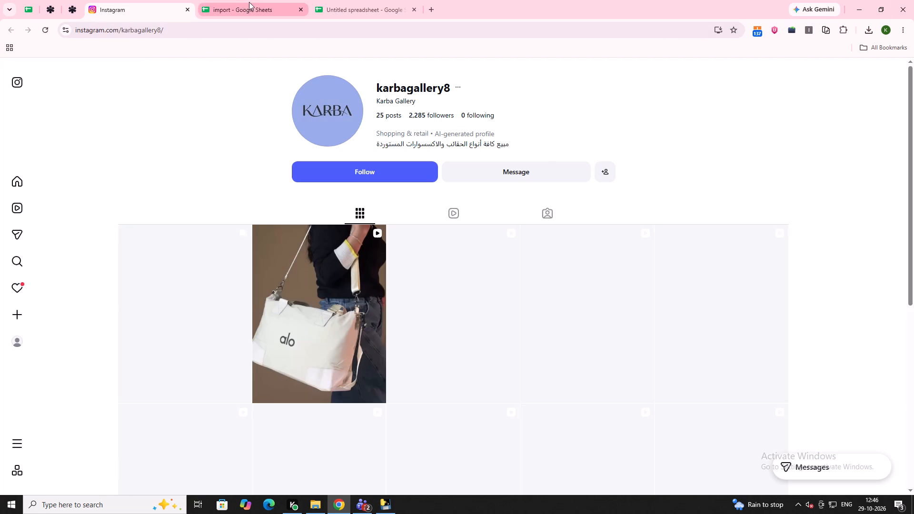
right_click(523, 139)
left_click(552, 352)
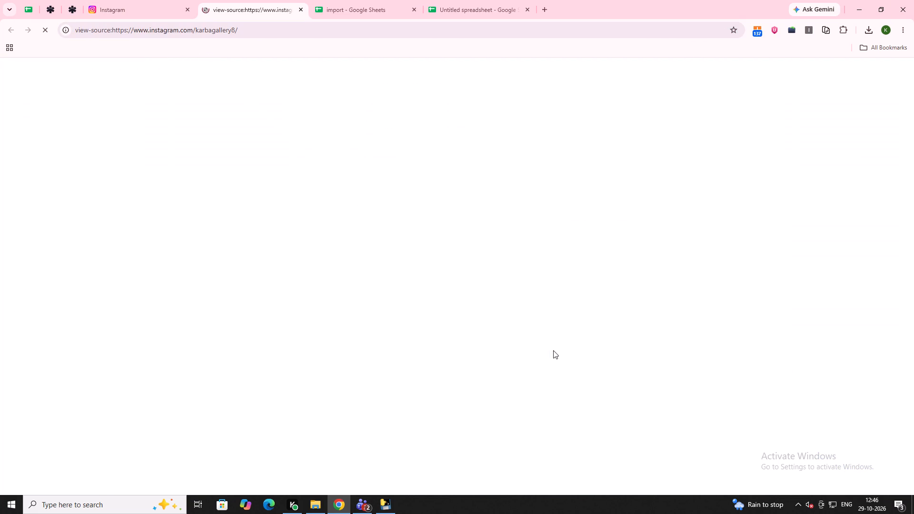
key("ctrl+w")
right_click(557, 57)
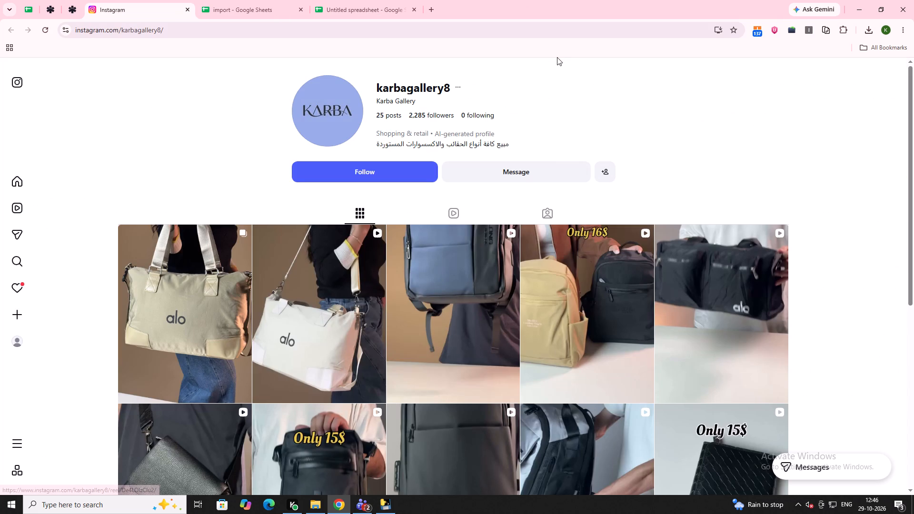
right_click(562, 125)
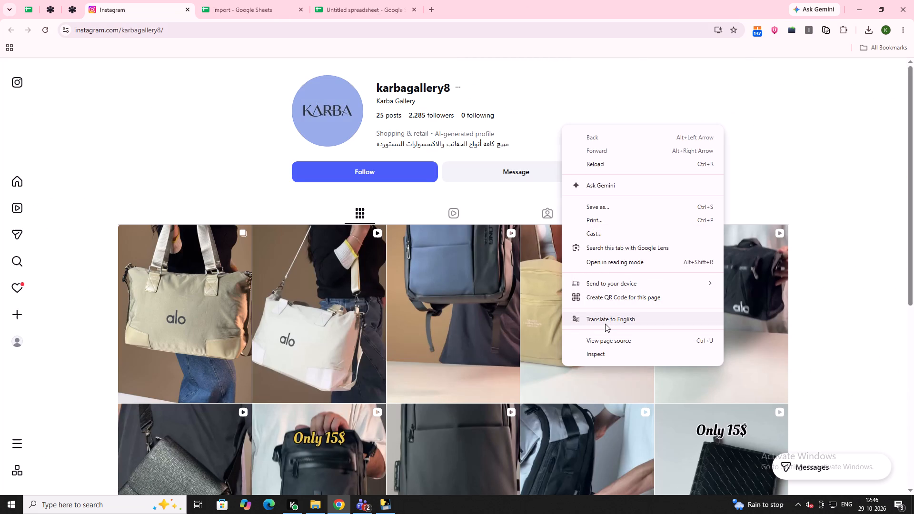
left_click(605, 324)
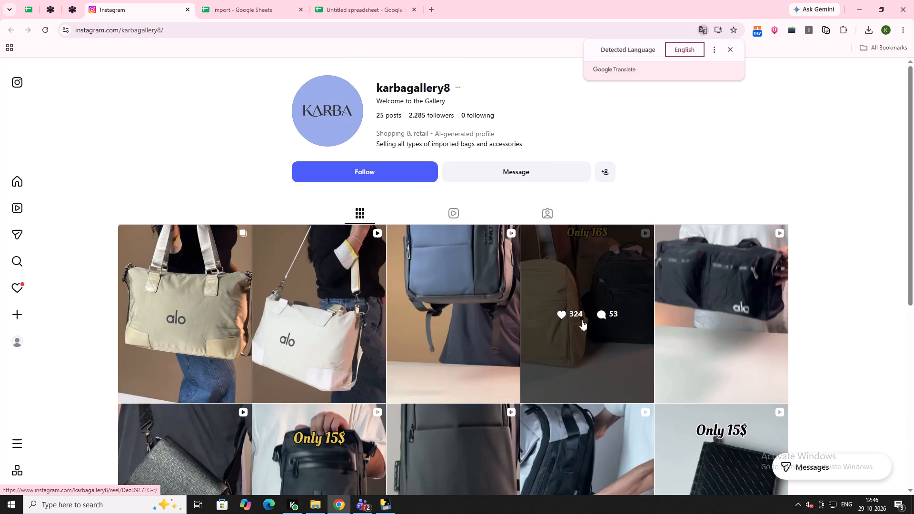
scroll(550, 316, "down", 7)
scroll(550, 316, "up", 2)
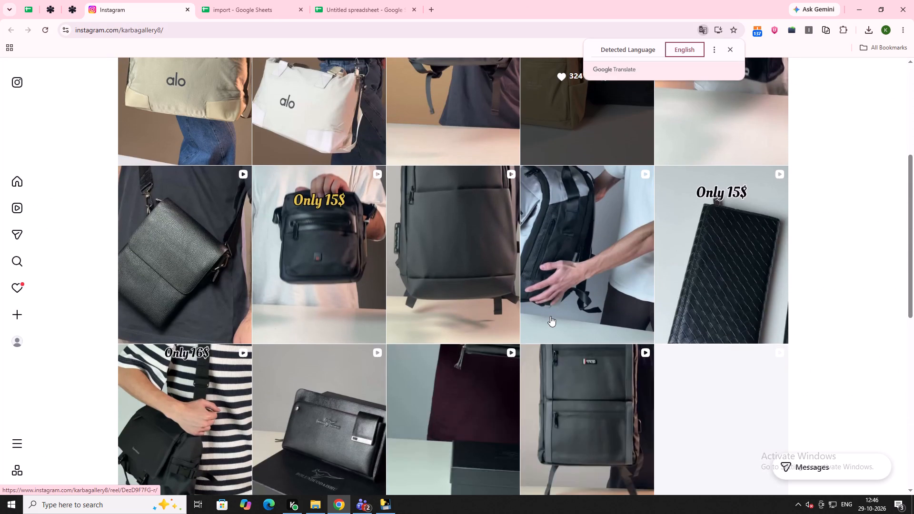
key("ctrl+w")
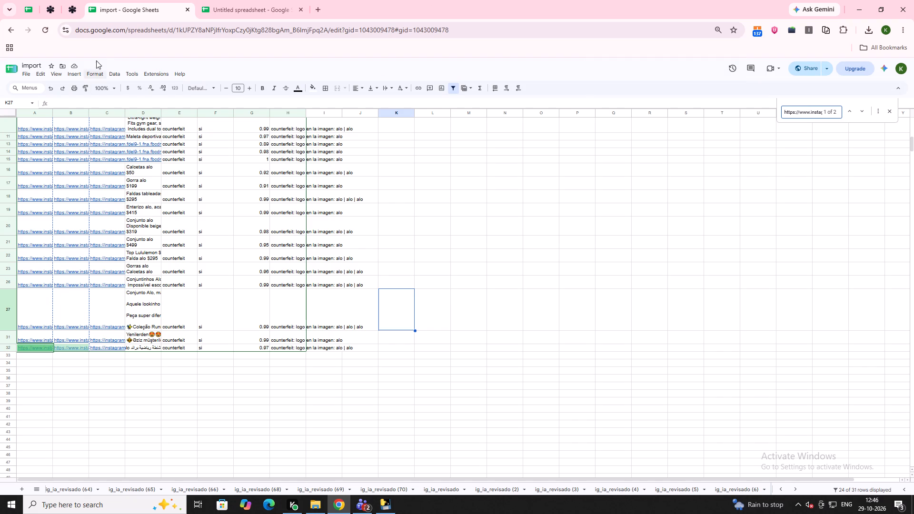
Return to the manual detection sheet and enter the upload date 29/10 in the karbagallery8 row.
left_click(75, 5)
left_click(28, 0)
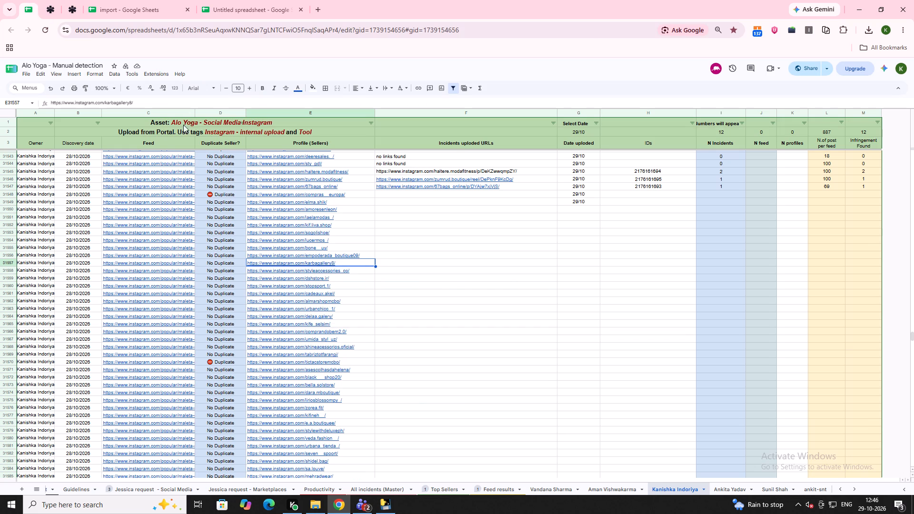
left_click(383, 263)
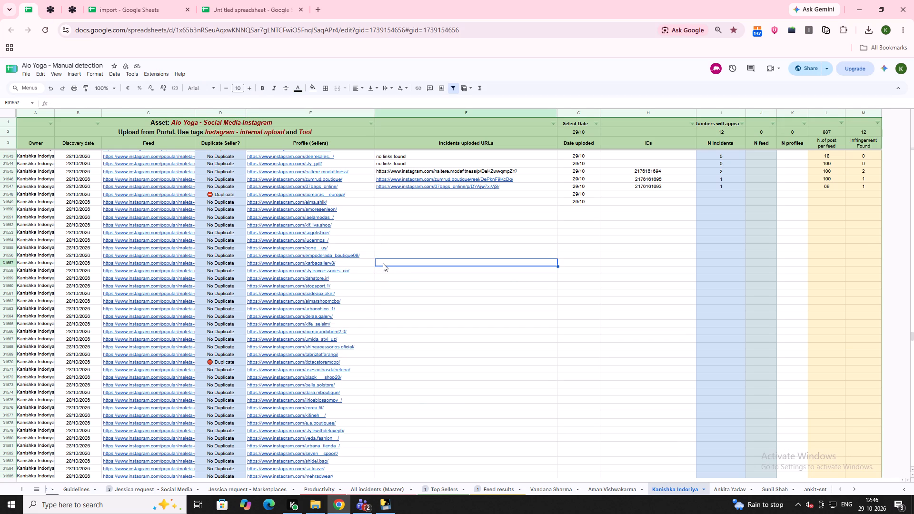
key("Right")
key("ctrl+semicolon")
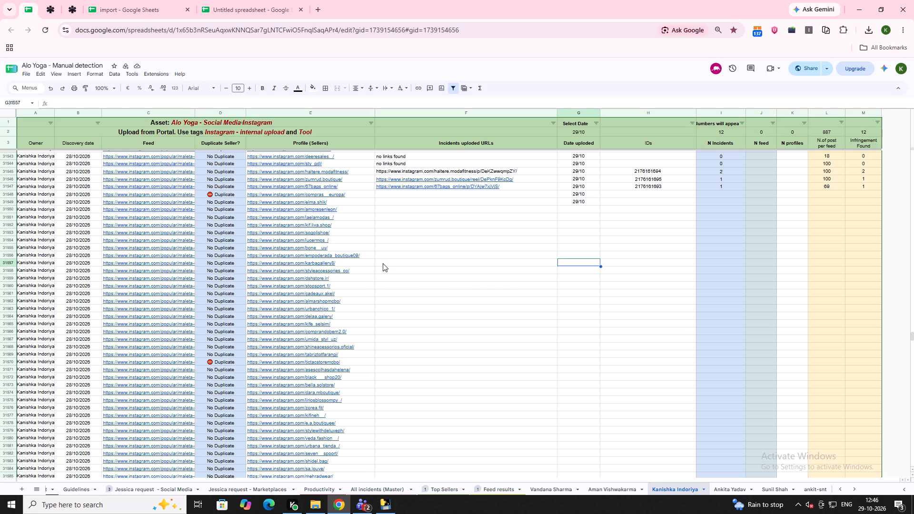
left_click(573, 202)
key("shift+Down")
key("shift+Down")
key("shift+Down")
key("shift+Down")
key("shift+Down")
key("shift+Down")
key("shift+Down")
key("shift+Down")
key("shift+Down")
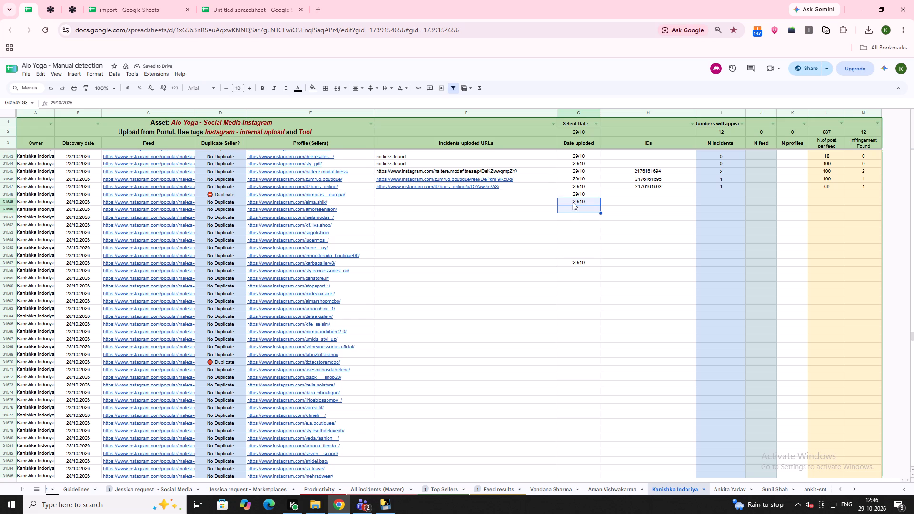
key("shift+Up")
key("shift+Up")
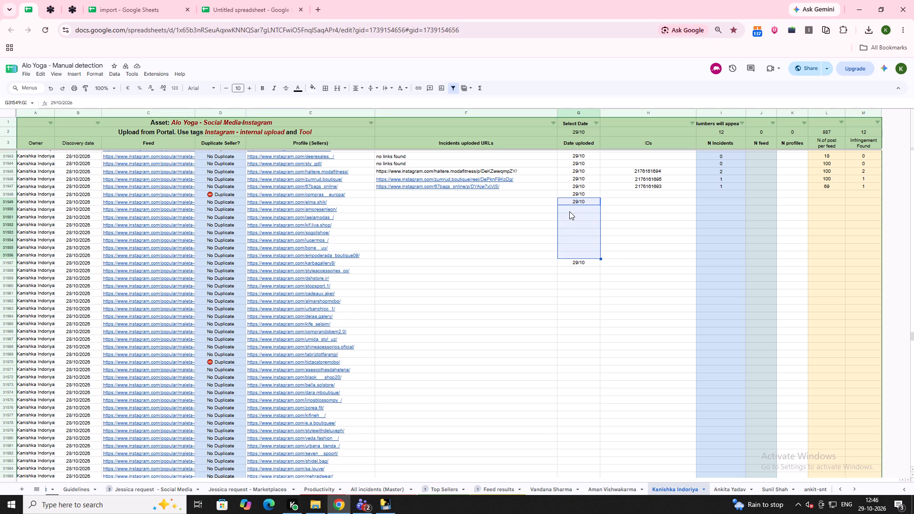
key("ctrl+d")
left_click(524, 202)
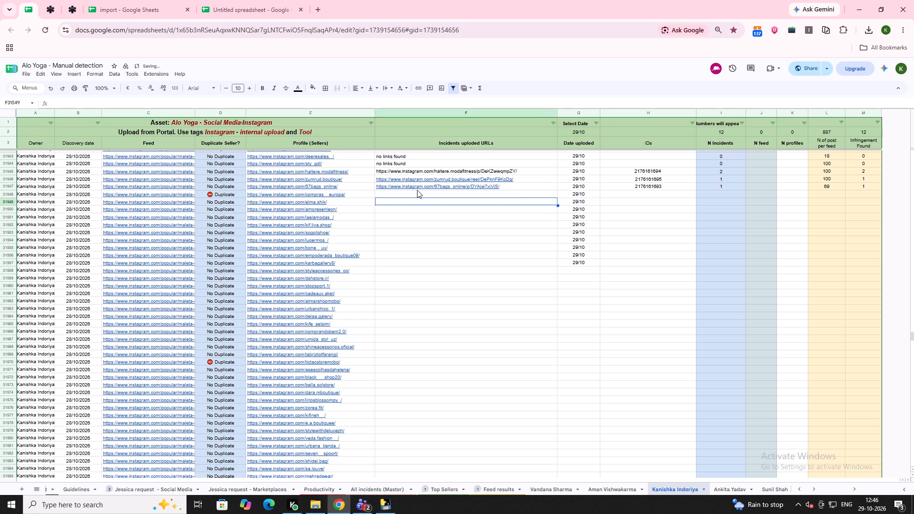
Count the 29/10 upload dates from the compras__europa row through the karbagallery8 row, showing the selection summary as Count.
left_click(532, 192)
key("Right")
key("shift+Down")
key("shift+Down")
key("shift+Down")
key("shift+Down")
key("shift+Down")
key("shift+Down")
key("shift+Down")
key("shift+Down")
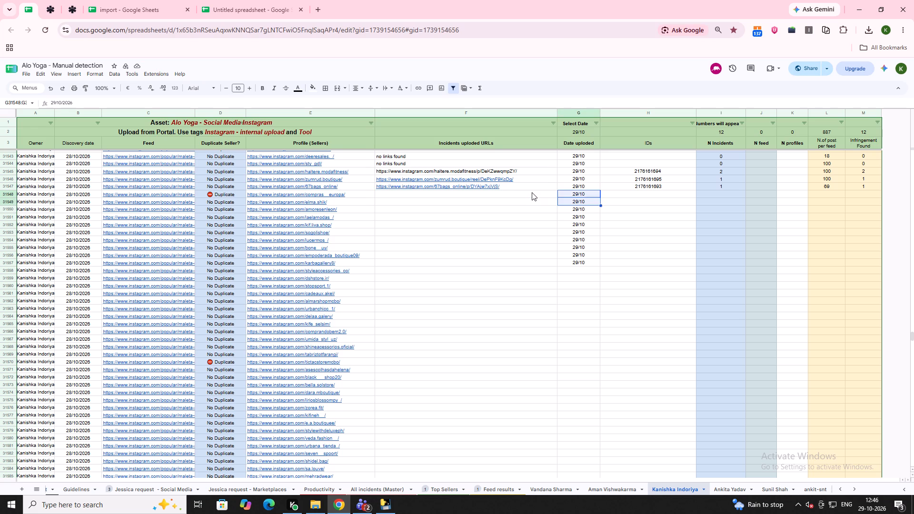
key("shift+Down")
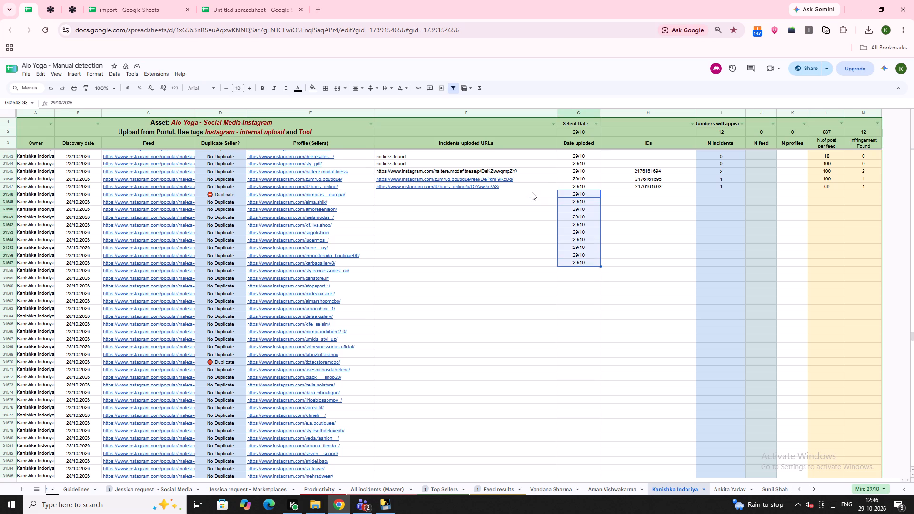
left_click(874, 487)
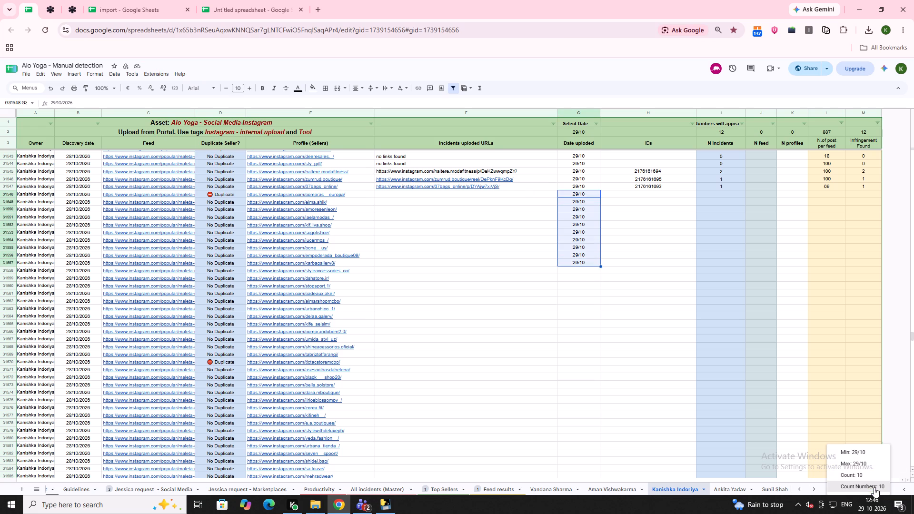
left_click(853, 477)
left_click(494, 230)
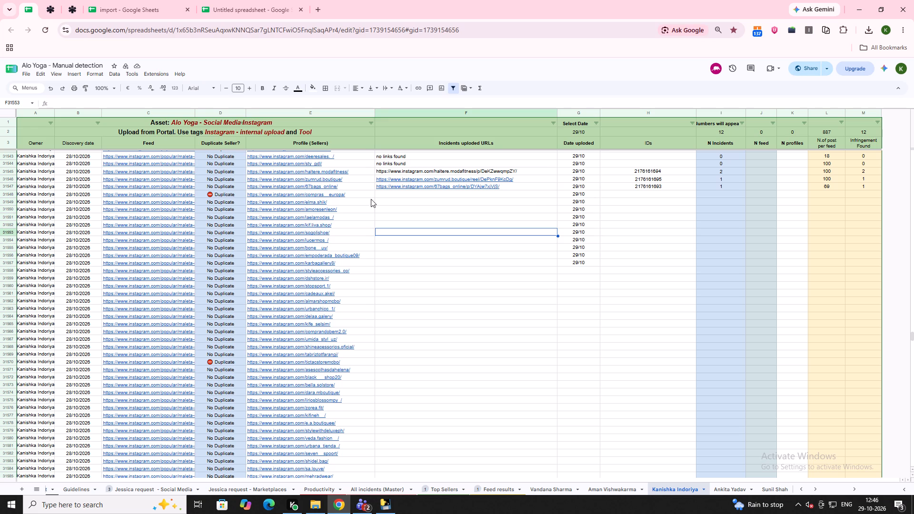
left_click_drag(366, 197, 354, 252)
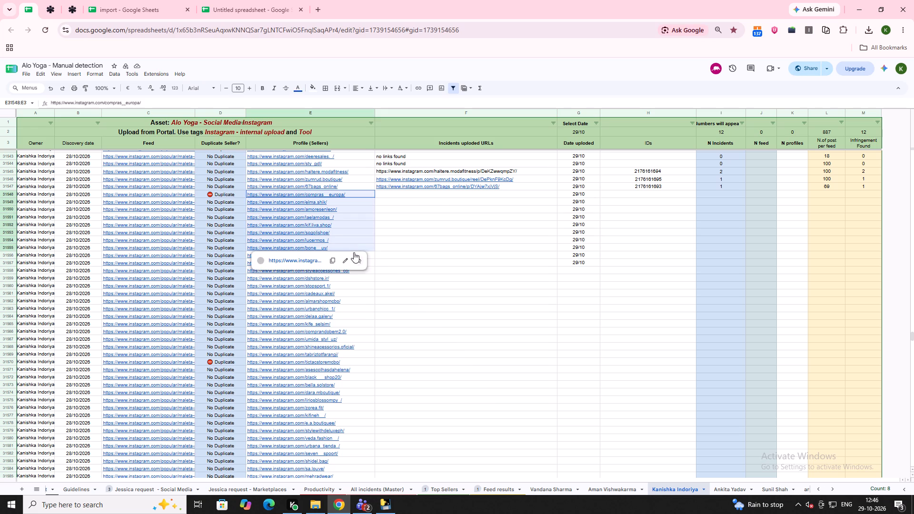
left_click_drag(354, 252, 370, 262)
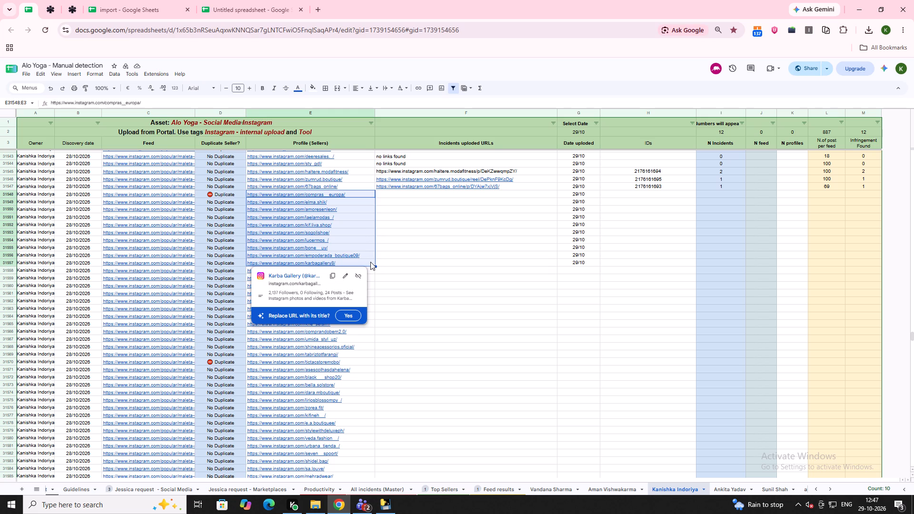
key("ctrl+c")
key("ctrl+c")
key("ctrl+t")
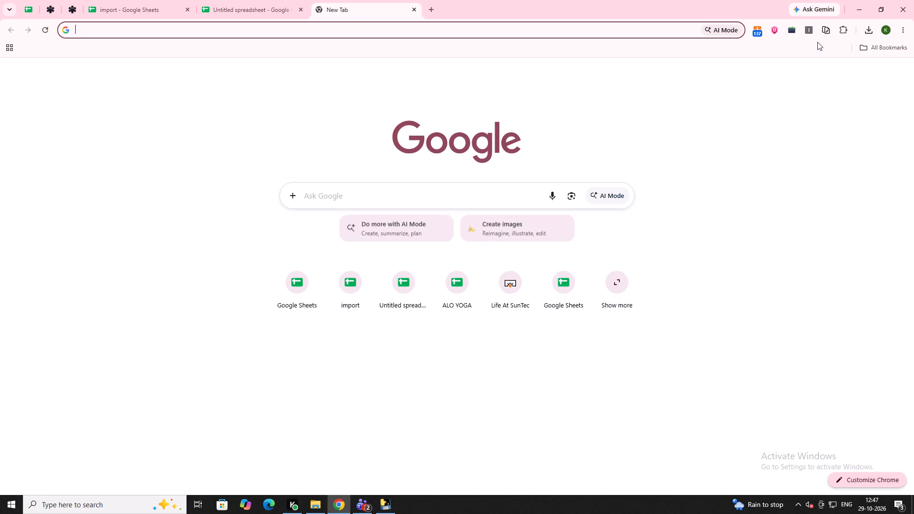
left_click(809, 34)
left_click(765, 154)
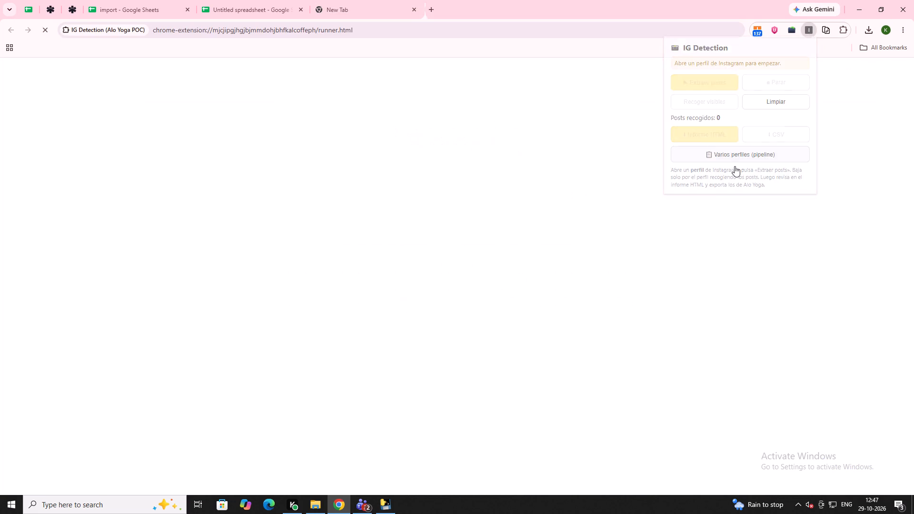
left_click(320, 232)
key("ctrl+v")
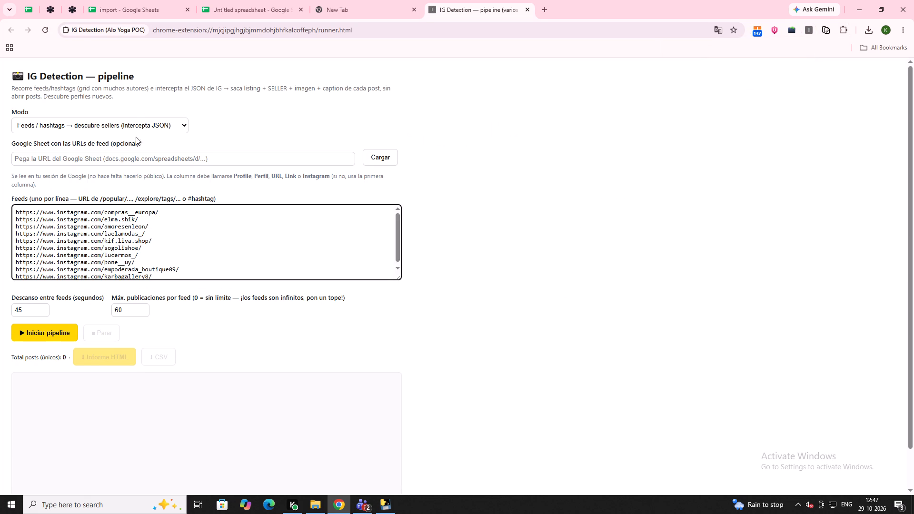
Run the pipeline in Perfiles mode with a 10-second rest and a maximum of 100 posts per profile, closing the unused blank tab.
left_click(122, 126)
left_click(100, 150)
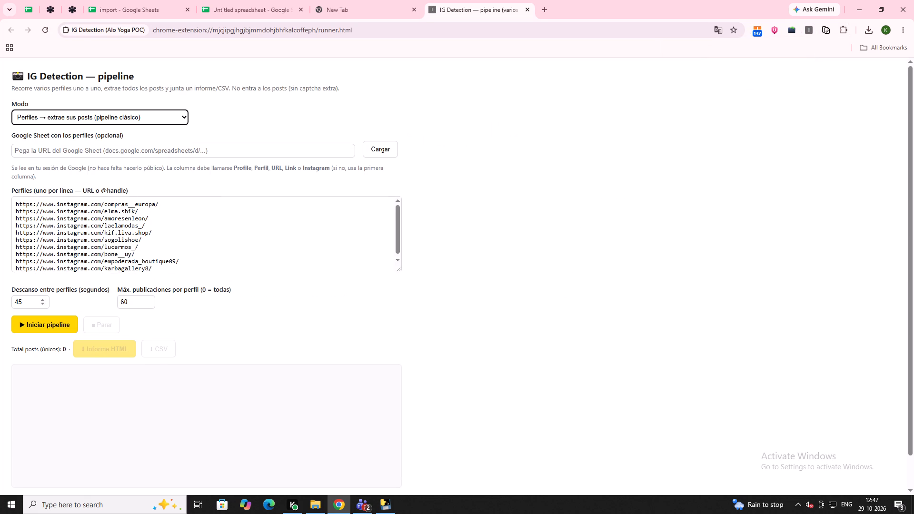
left_click_drag(23, 303, 0, 302)
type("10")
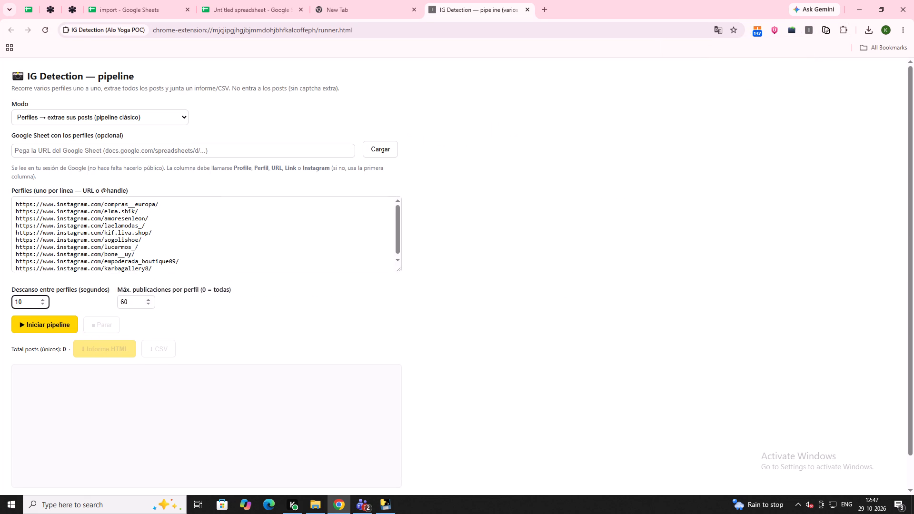
left_click_drag(128, 302, 103, 299)
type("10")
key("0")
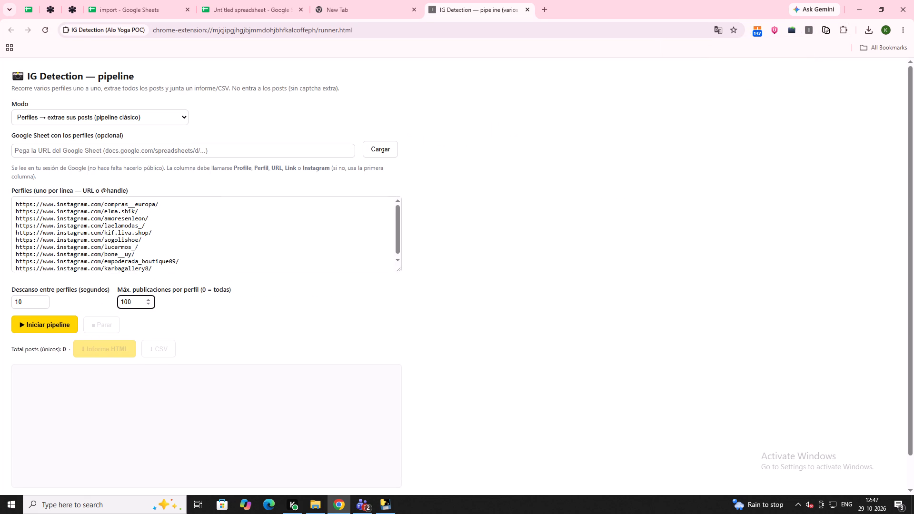
left_click(64, 330)
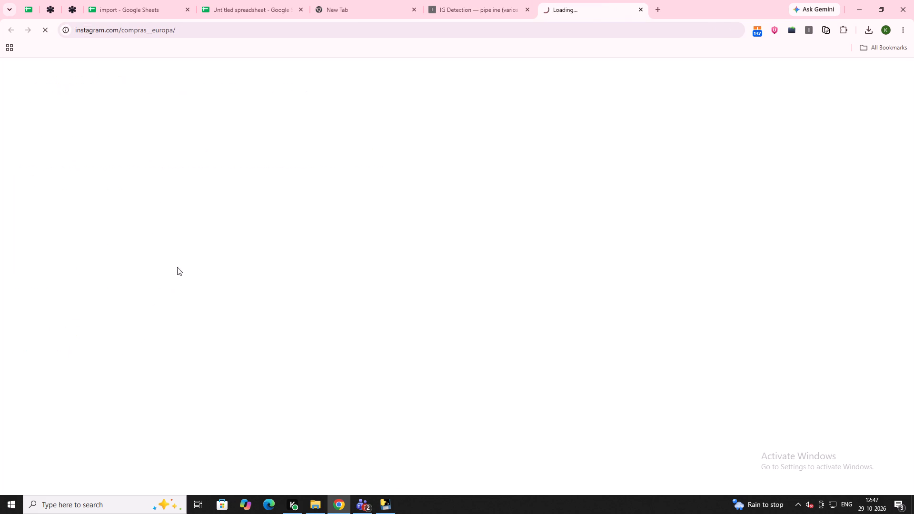
left_click(415, 12)
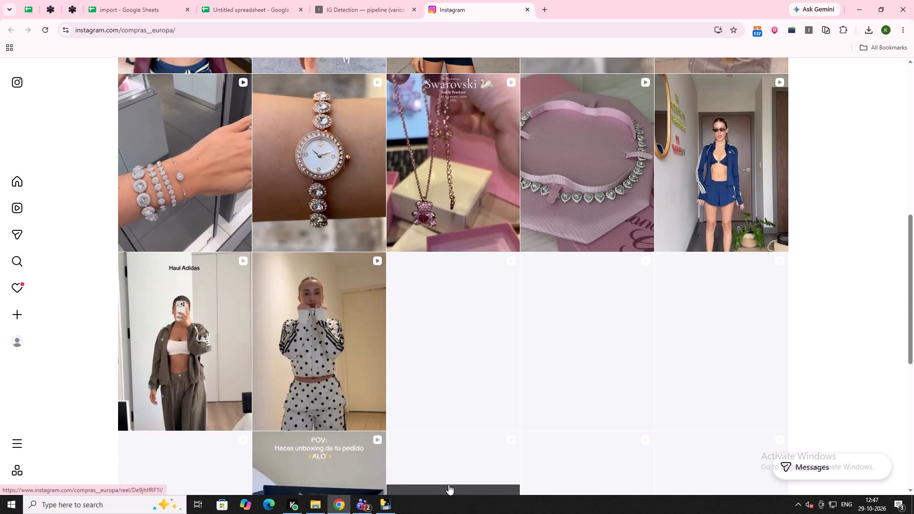
Switch to the AloOCR console window and check the summary of its last run.
left_click(389, 498)
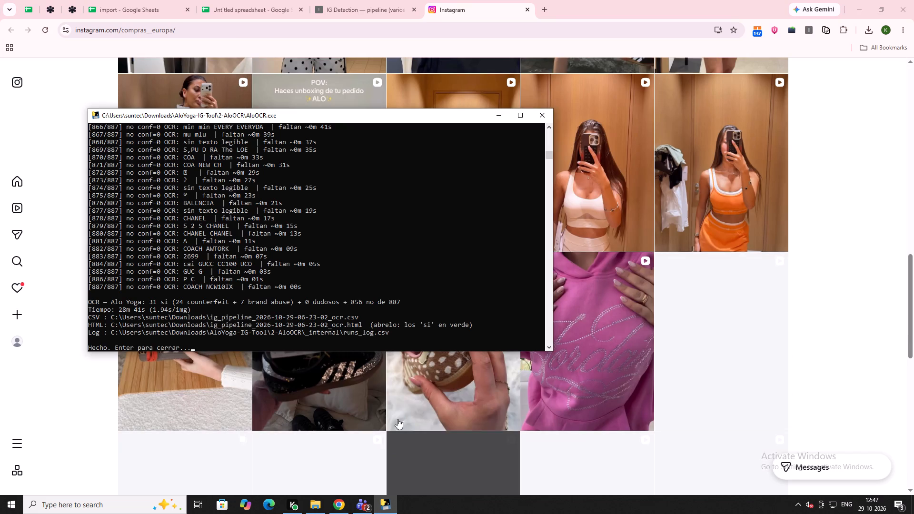
left_click_drag(378, 112, 497, 154)
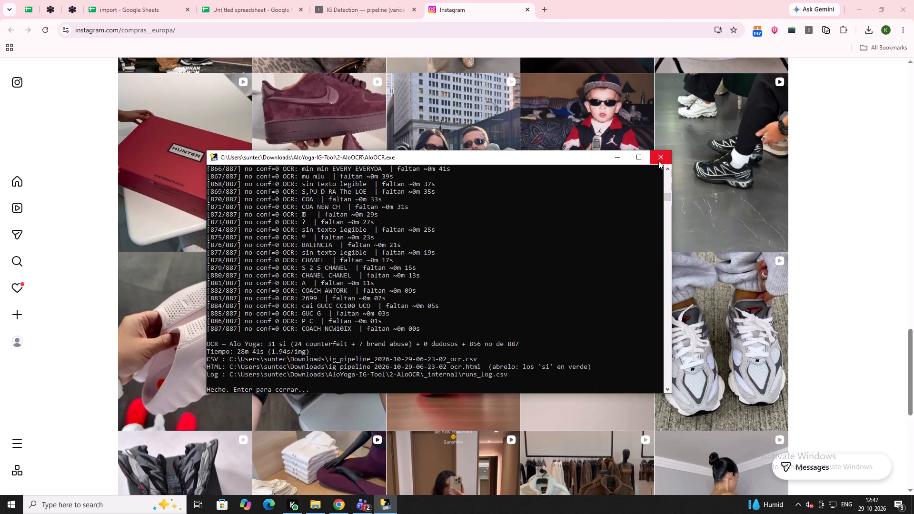
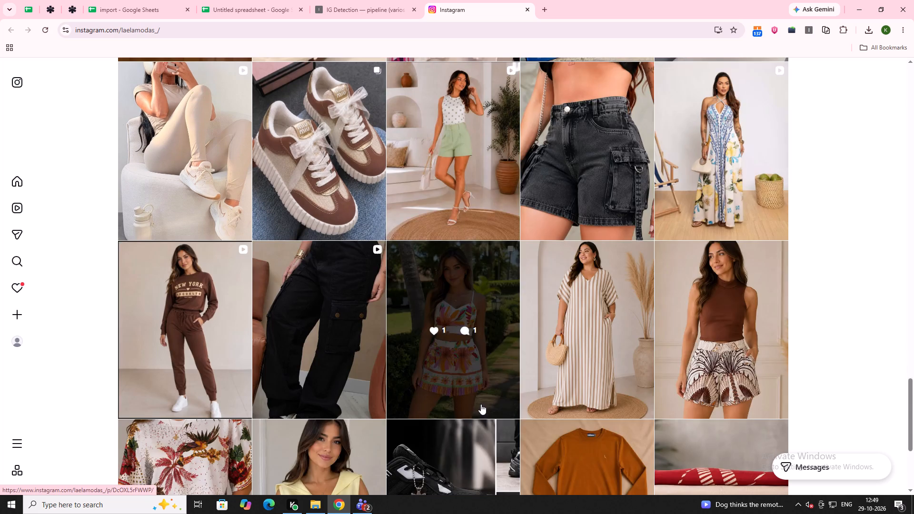
Look through the older posts in the laelamodas_ Instagram profile grid.
scroll(481, 404, "down", 20)
scroll(481, 404, "down", 7)
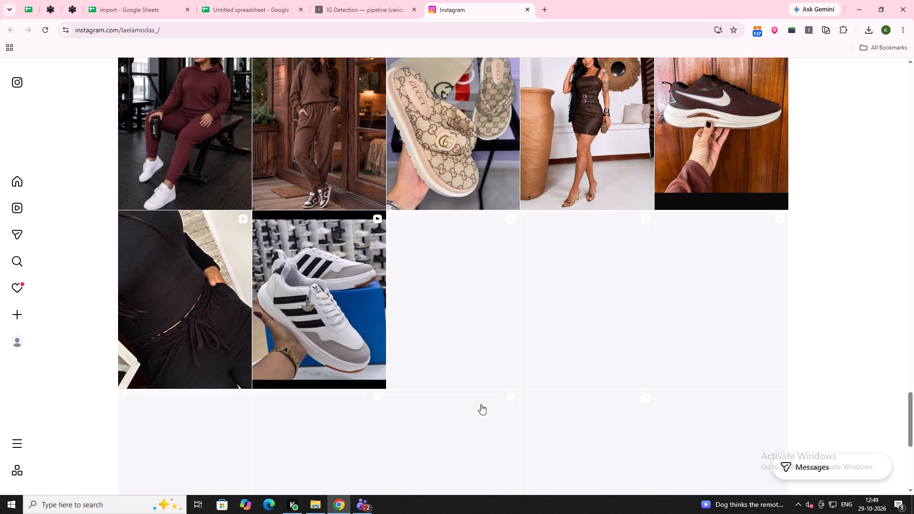
scroll(481, 404, "down", 13)
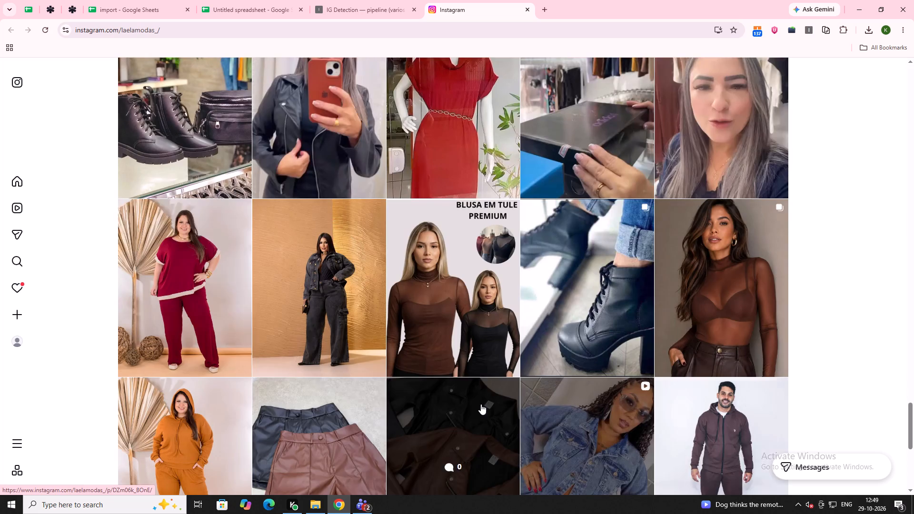
scroll(481, 404, "down", 5)
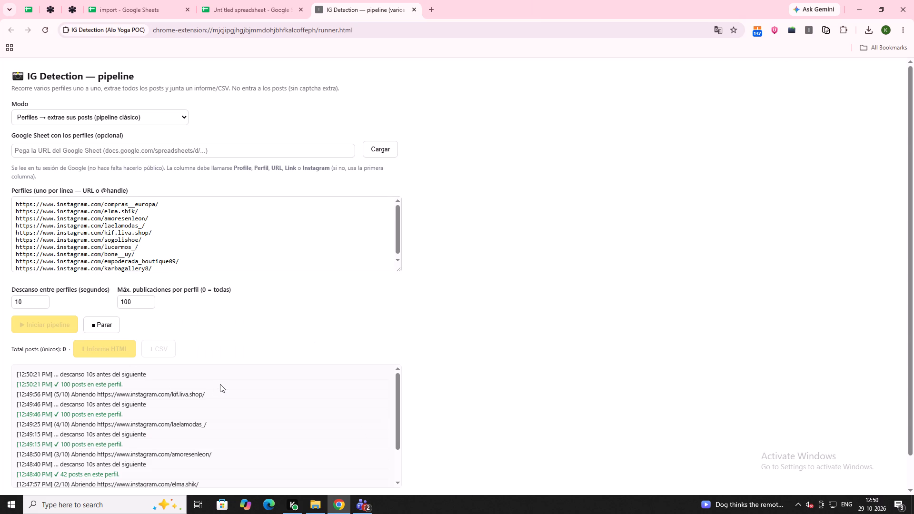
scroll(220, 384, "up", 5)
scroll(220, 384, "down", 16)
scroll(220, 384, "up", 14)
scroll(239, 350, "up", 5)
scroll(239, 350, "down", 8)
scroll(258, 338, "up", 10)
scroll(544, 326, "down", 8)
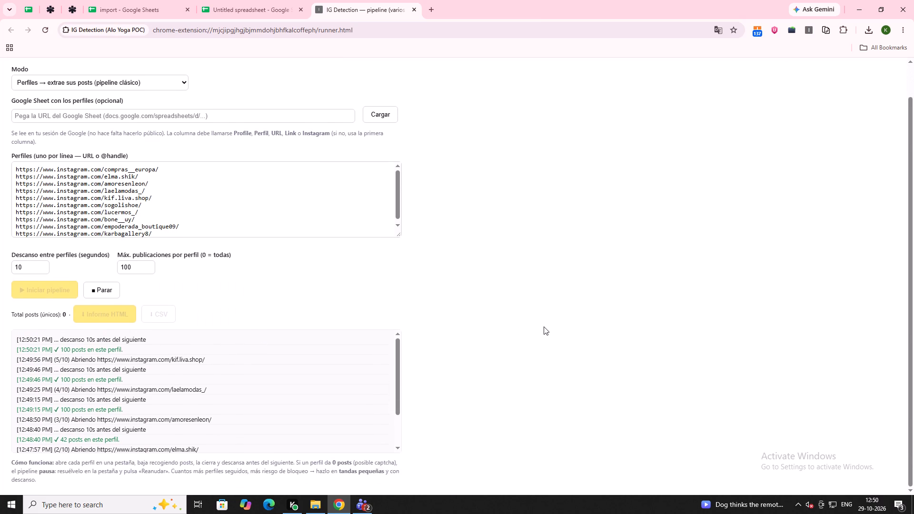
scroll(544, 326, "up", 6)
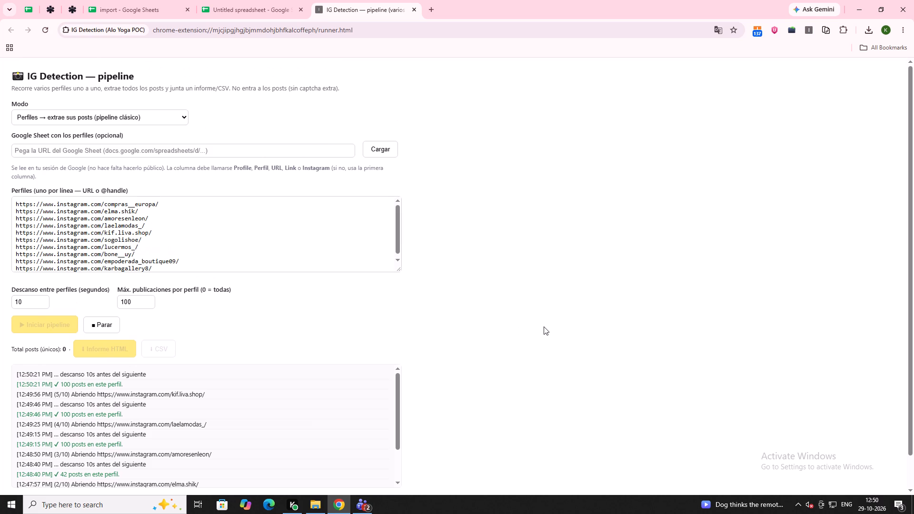
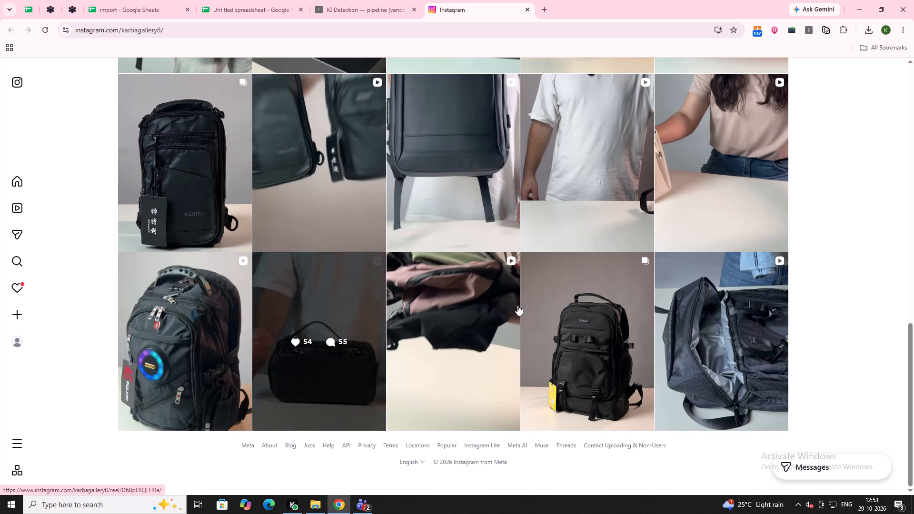
scroll(548, 305, "down", 15)
scroll(331, 335, "down", 11)
scroll(293, 317, "down", 5)
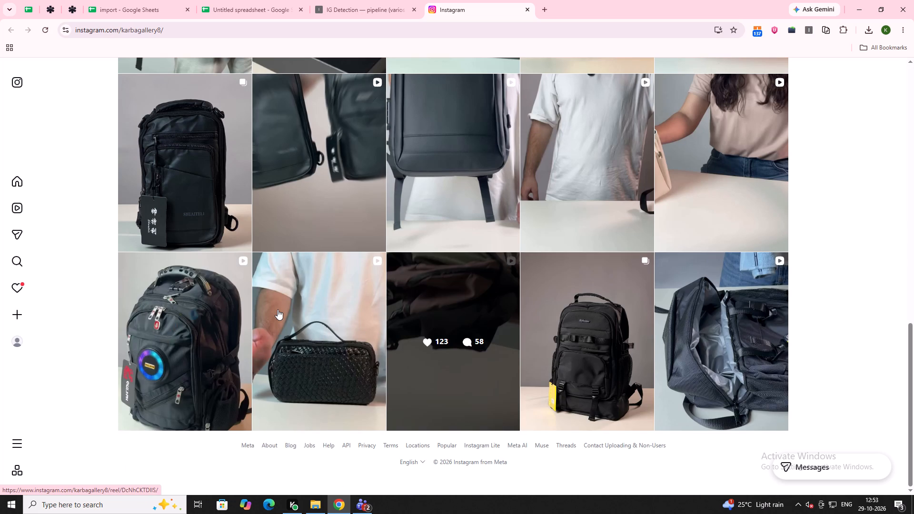
scroll(278, 309, "down", 20)
scroll(278, 309, "down", 10)
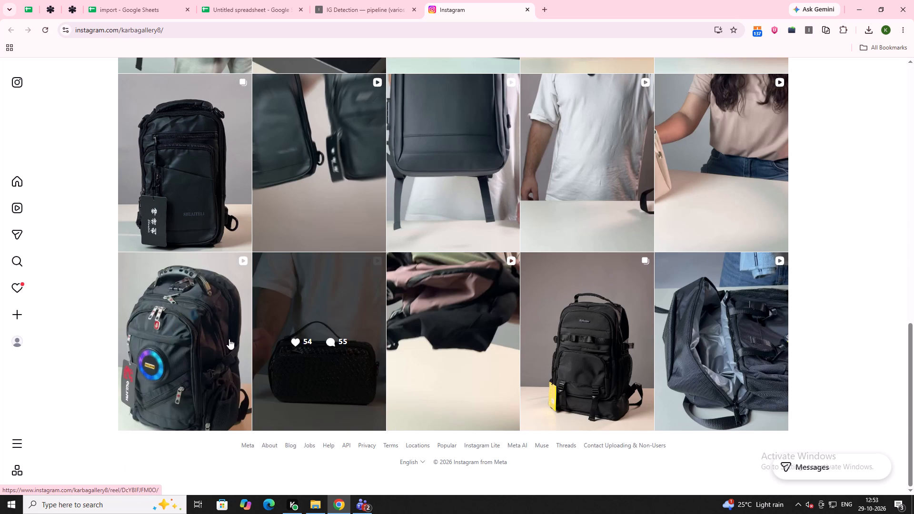
scroll(229, 339, "down", 3)
scroll(249, 334, "up", 14)
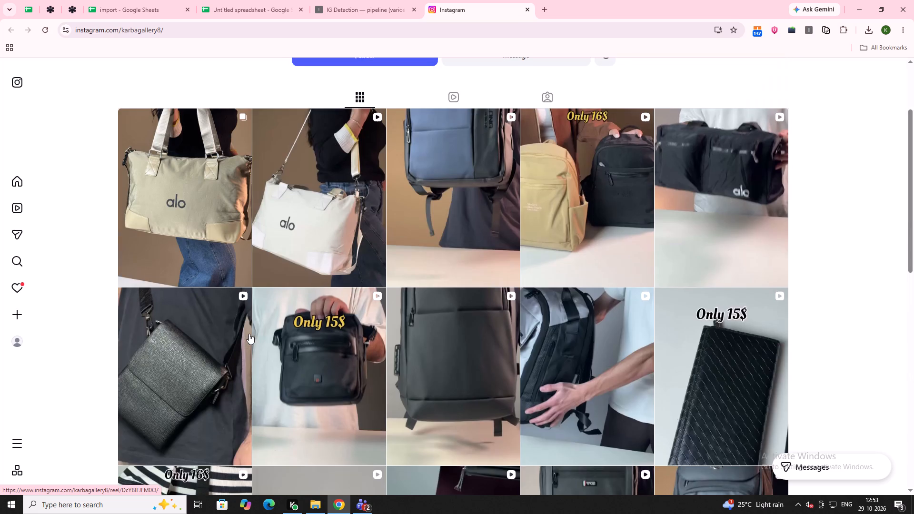
scroll(249, 334, "up", 8)
scroll(316, 328, "down", 8)
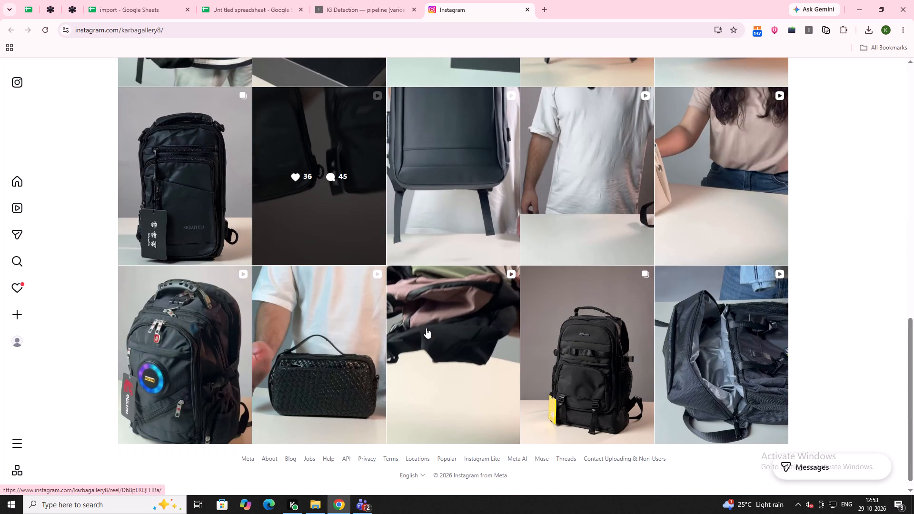
scroll(426, 328, "down", 7)
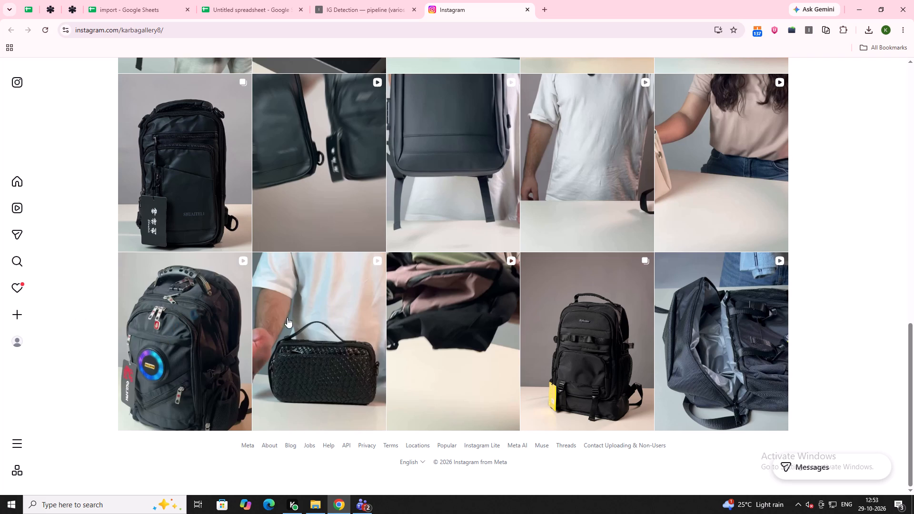
scroll(618, 276, "down", 14)
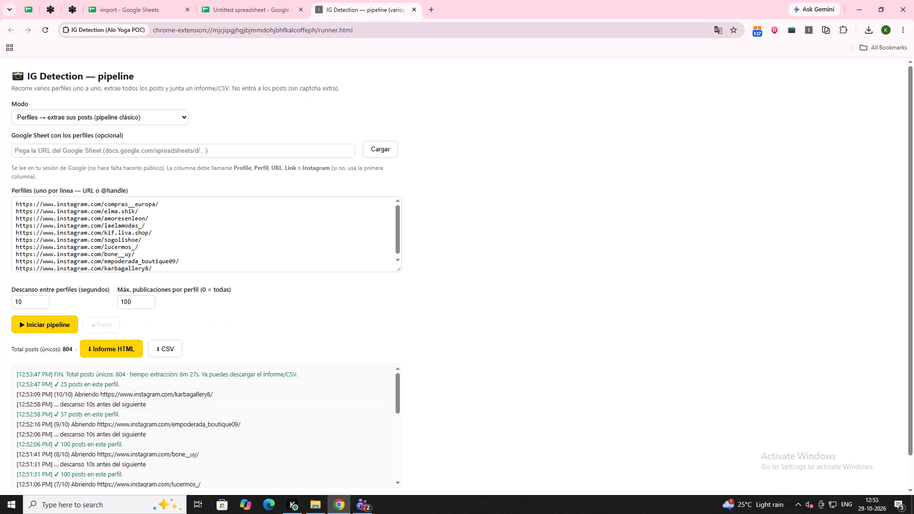
Download the IG Detection pipeline results for the ten profiles as a CSV file.
left_click(174, 347)
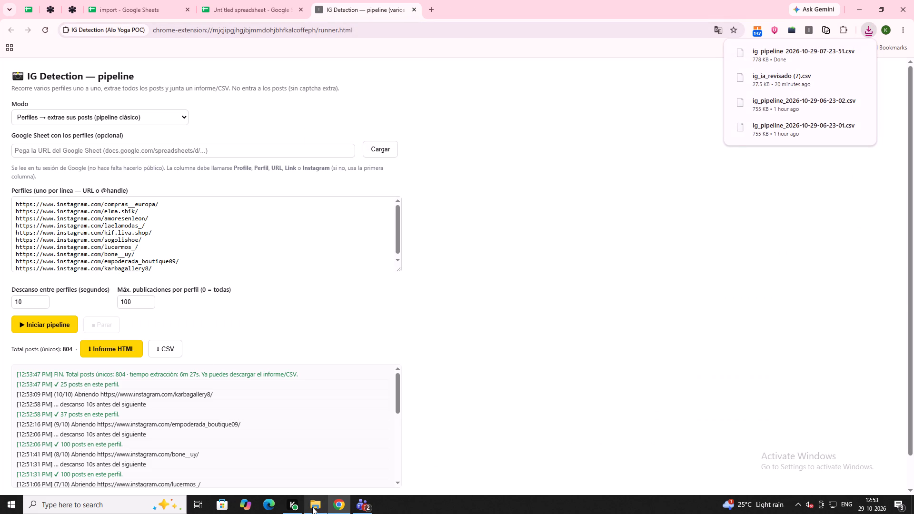
Switch to File Explorer, launch AloOCR from the 2-AloOCR folder, and minimise its console window.
left_click(309, 505)
double_click(339, 172)
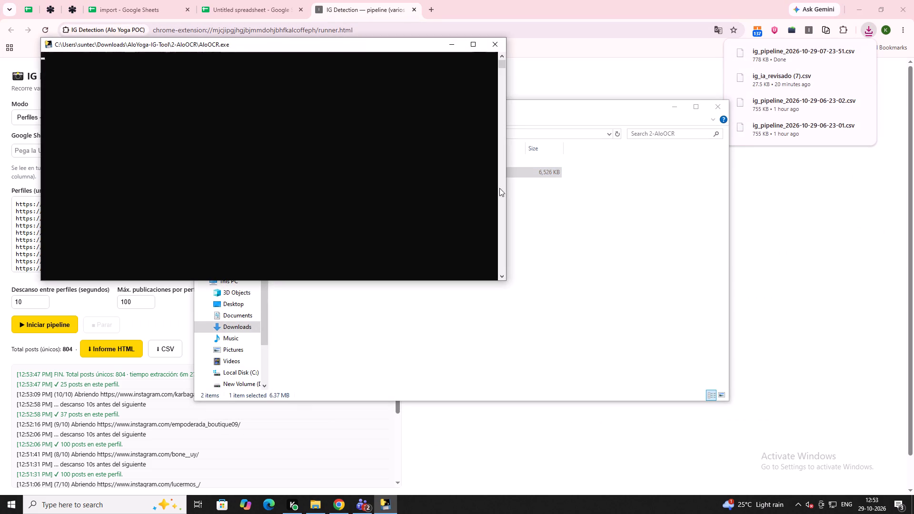
left_click(448, 42)
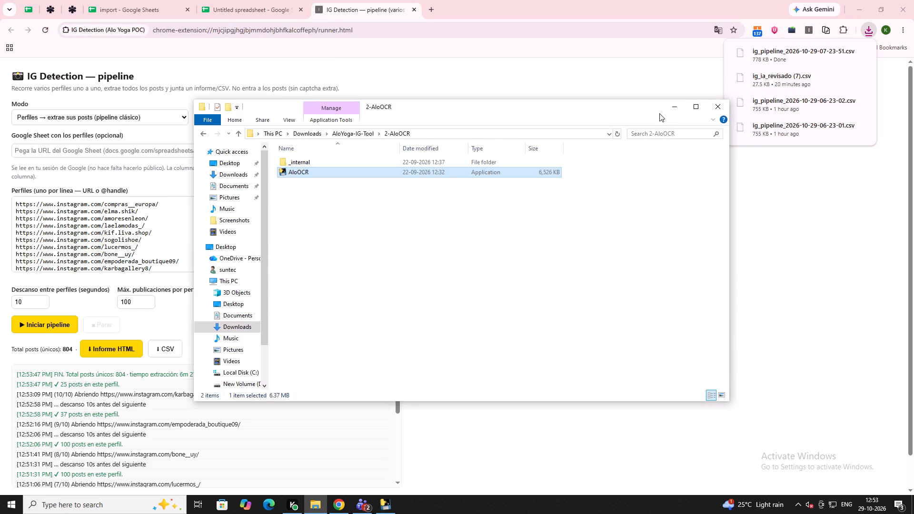
left_click(667, 110)
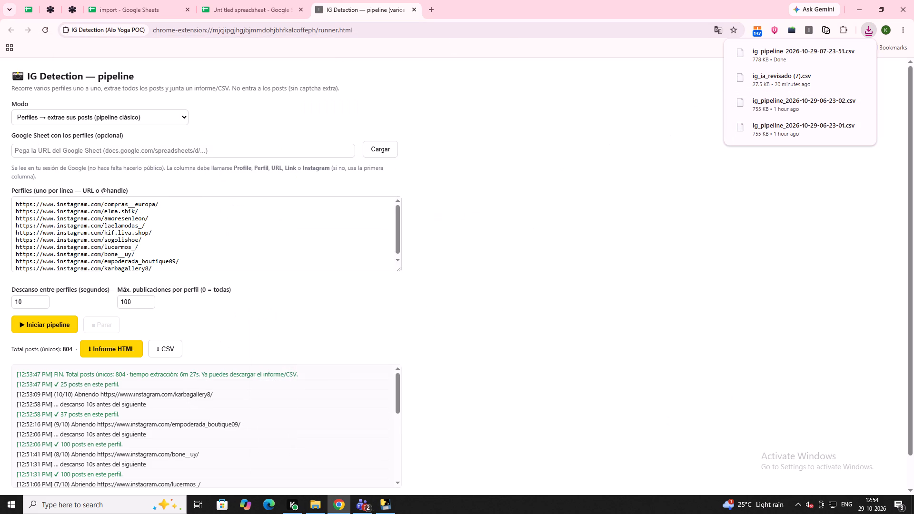
scroll(297, 243, "down", 20)
scroll(297, 243, "down", 11)
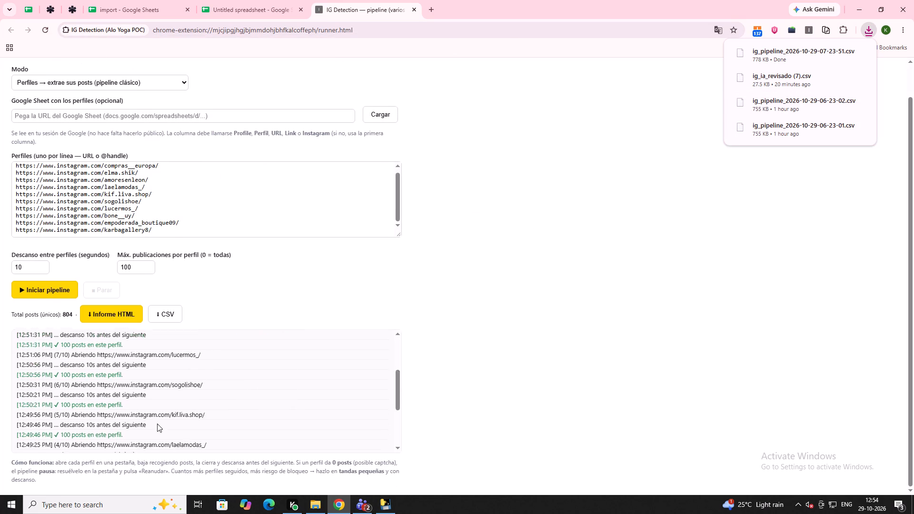
scroll(157, 424, "down", 12)
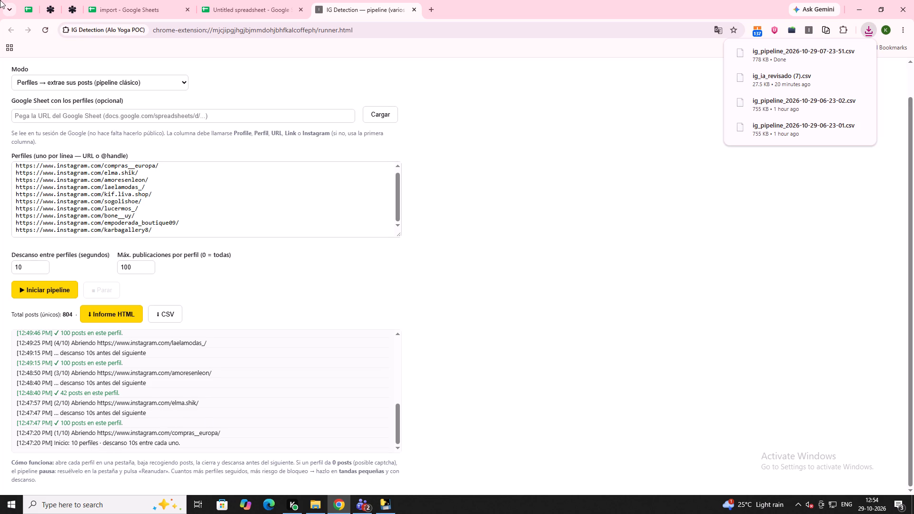
left_click(27, 6)
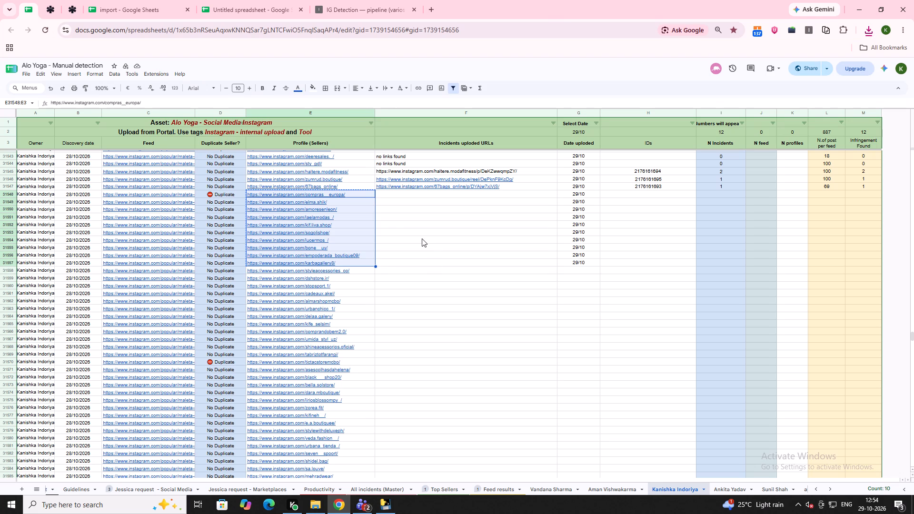
left_click(422, 238)
left_click(348, 202)
key("Right")
key("Right")
key("Right")
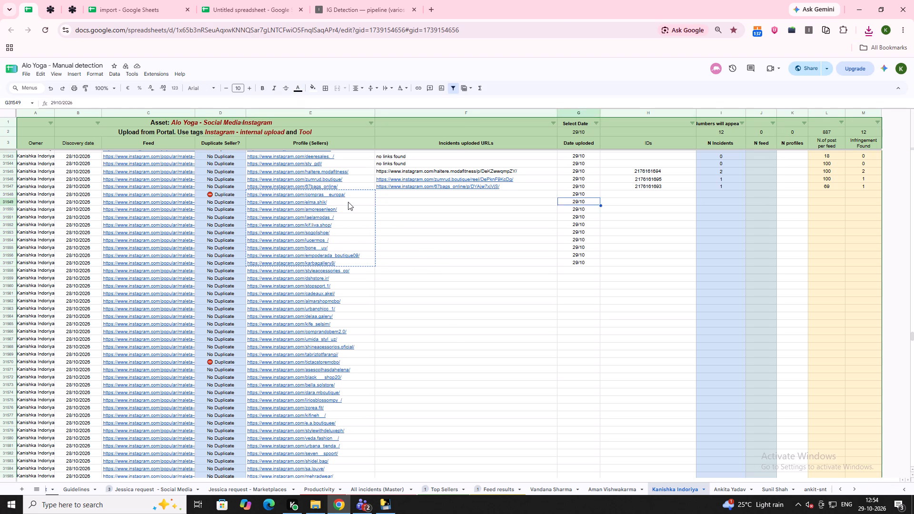
key("Right")
key("Right")
key("Right")
key("Right")
type("42")
key("Up")
type("100")
key("Down")
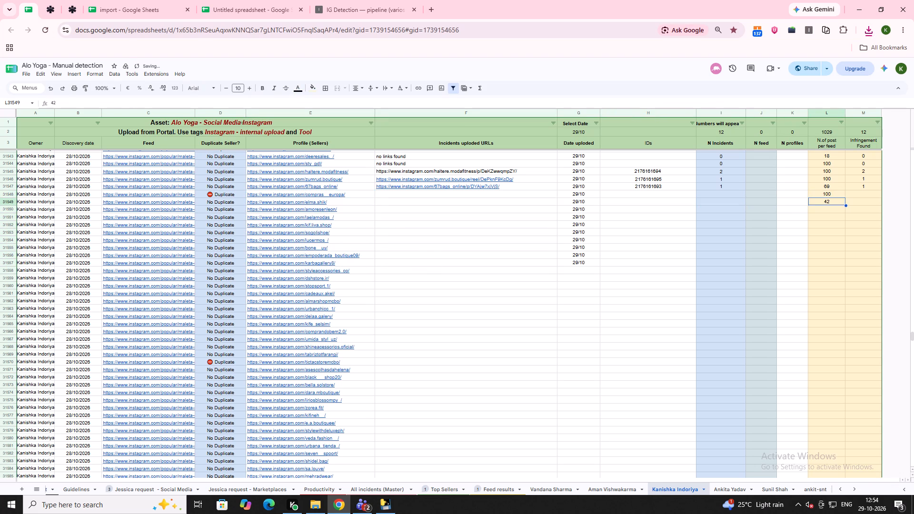
key("Down")
Return to the IG Detection pipeline log to check the remaining profiles' post counts.
left_click(338, 0)
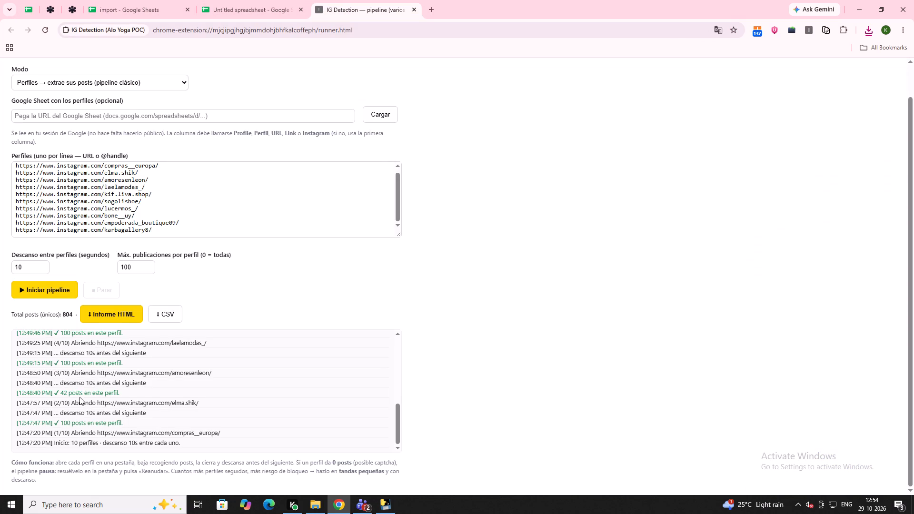
Using the pipeline log, enter N.of post per feed in the detection sheet: 37 for empoderada_boutique09 and 25 for karbagallery8.
scroll(78, 395, "up", 3)
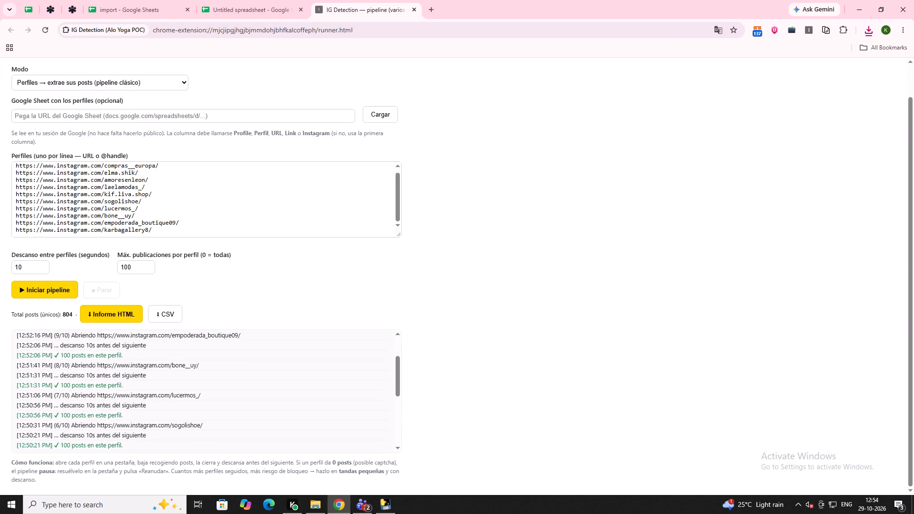
scroll(78, 395, "up", 3)
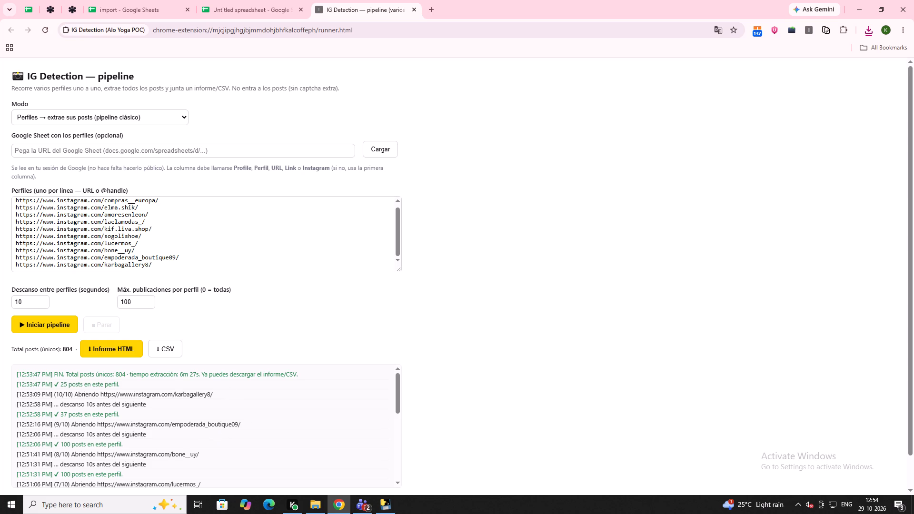
left_click(24, 0)
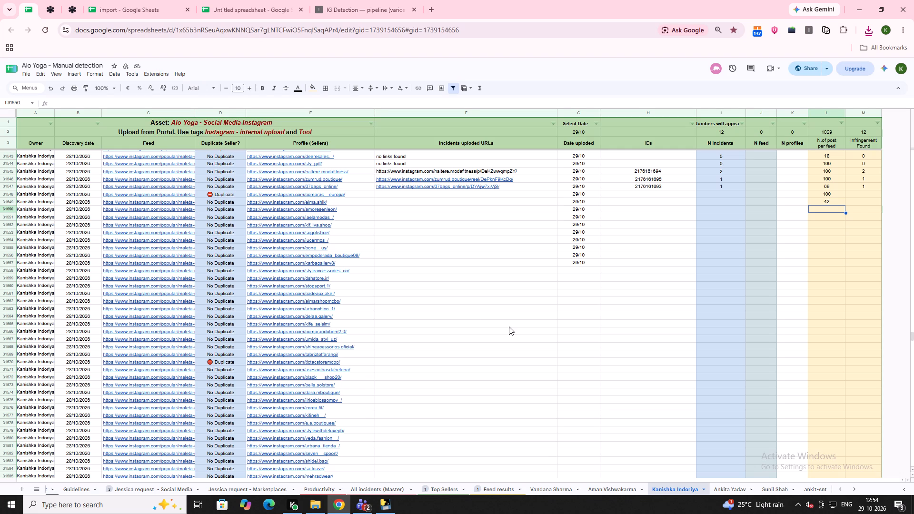
left_click(364, 256)
key("Right")
key("Right")
key("Right")
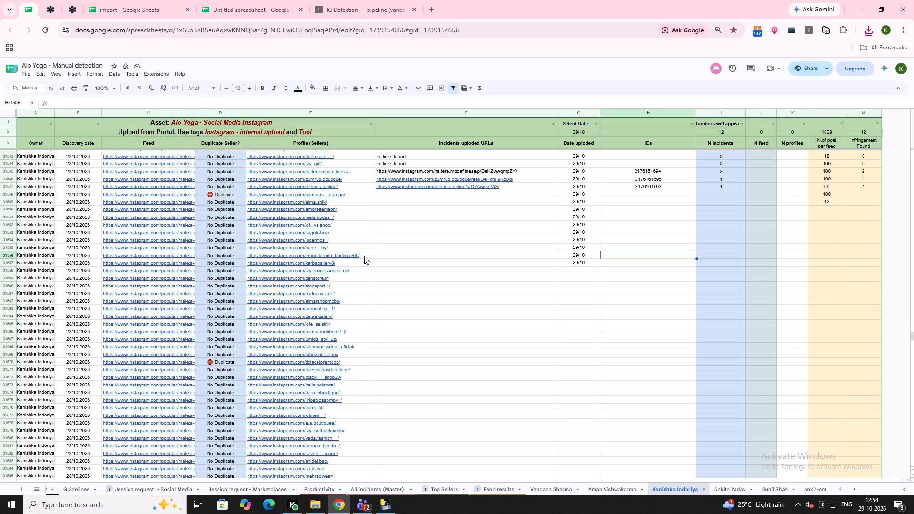
key("Right")
key("Right")
key("Right")
key("Right")
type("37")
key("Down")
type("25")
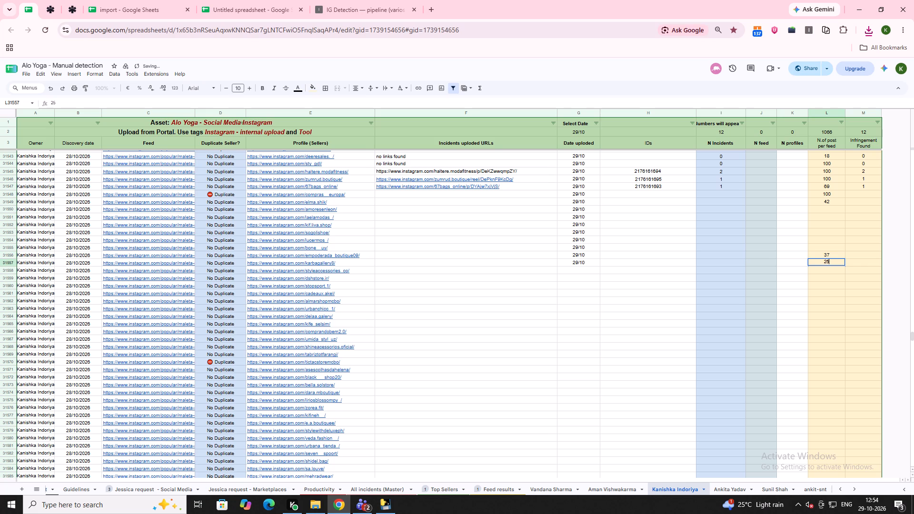
Enter 100 as N.of post per feed for amoresenleon and fill it down through the bone__uy row.
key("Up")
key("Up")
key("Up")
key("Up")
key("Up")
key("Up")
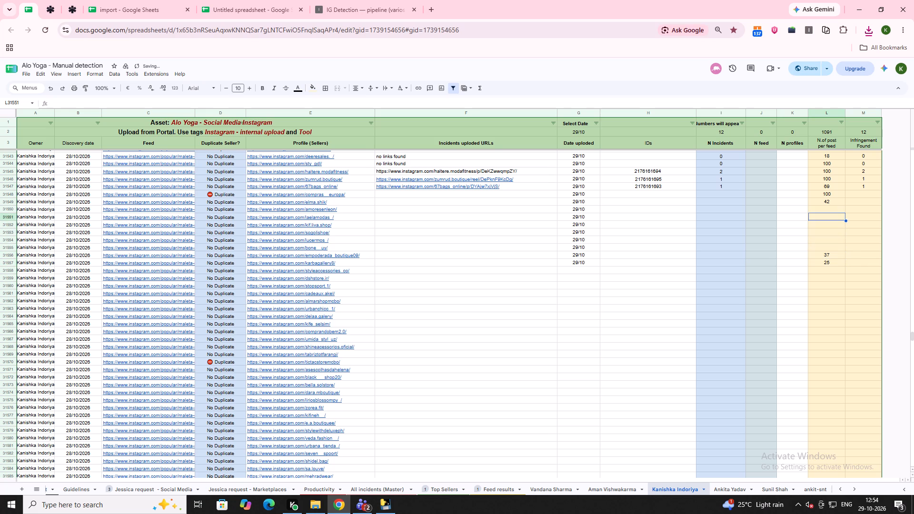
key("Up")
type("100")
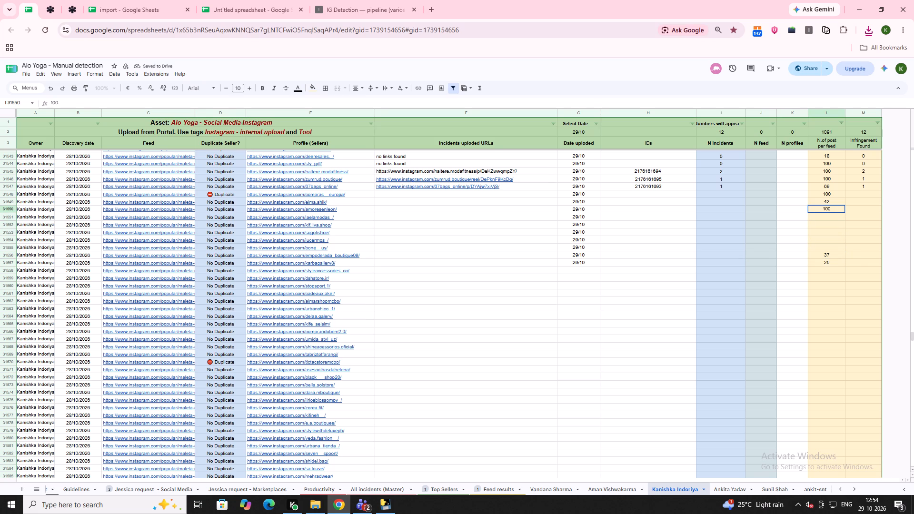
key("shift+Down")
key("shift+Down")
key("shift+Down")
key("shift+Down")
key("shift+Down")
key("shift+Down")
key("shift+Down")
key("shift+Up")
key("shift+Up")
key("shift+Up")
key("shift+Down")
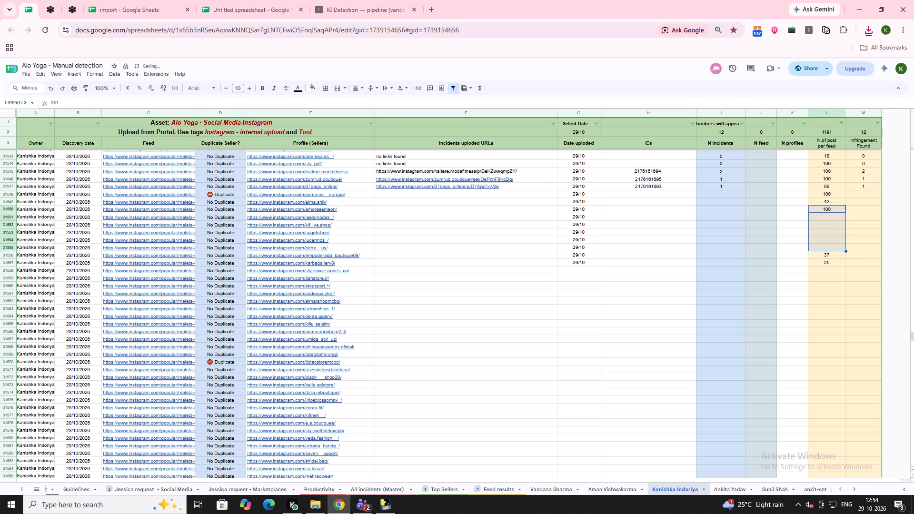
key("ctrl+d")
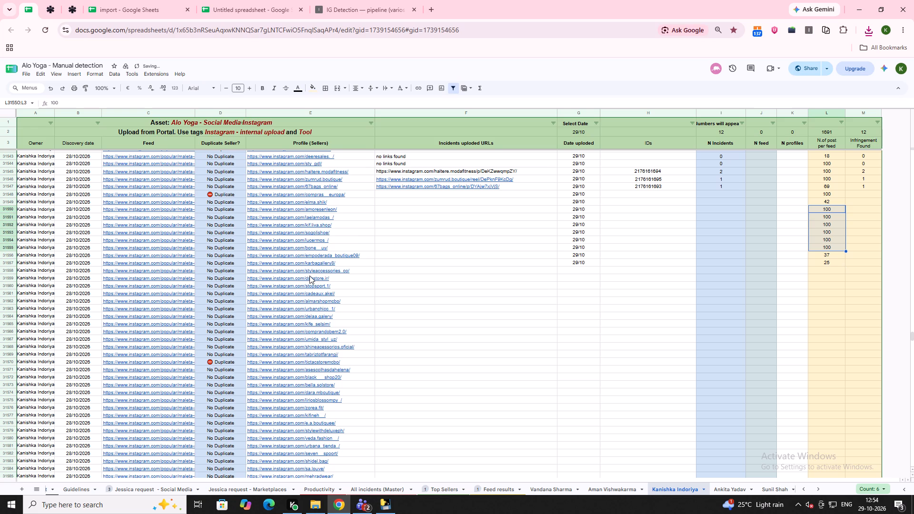
left_click(423, 254)
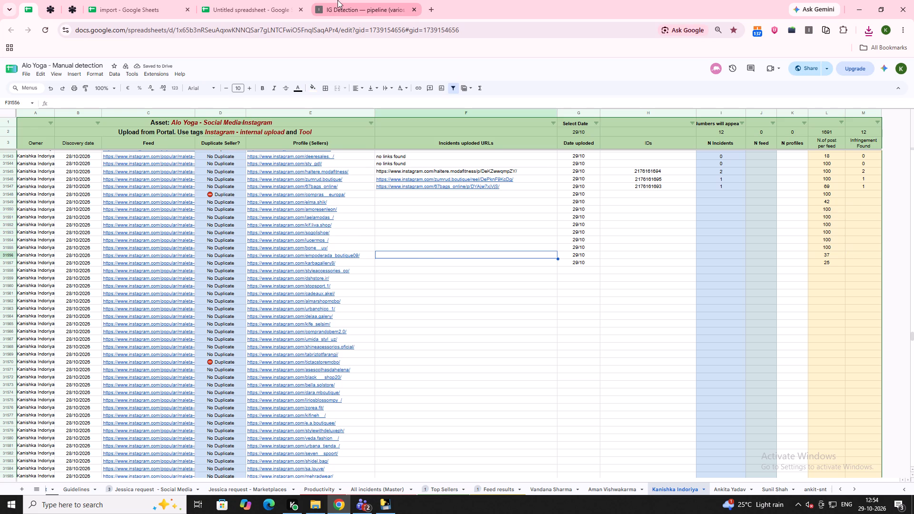
Close the IG Detection pipeline page and return to the Alo Yoga - Manual detection sheet.
left_click(344, 0)
key("ctrl+w")
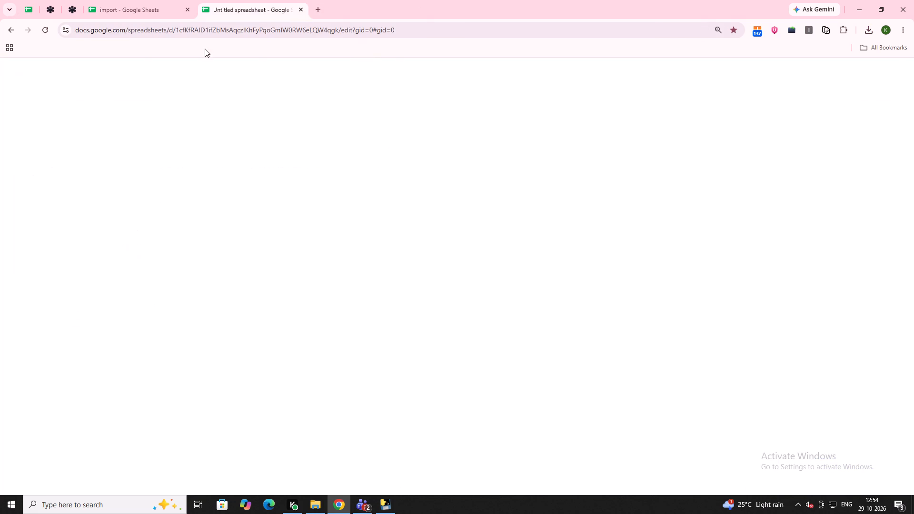
left_click(32, 9)
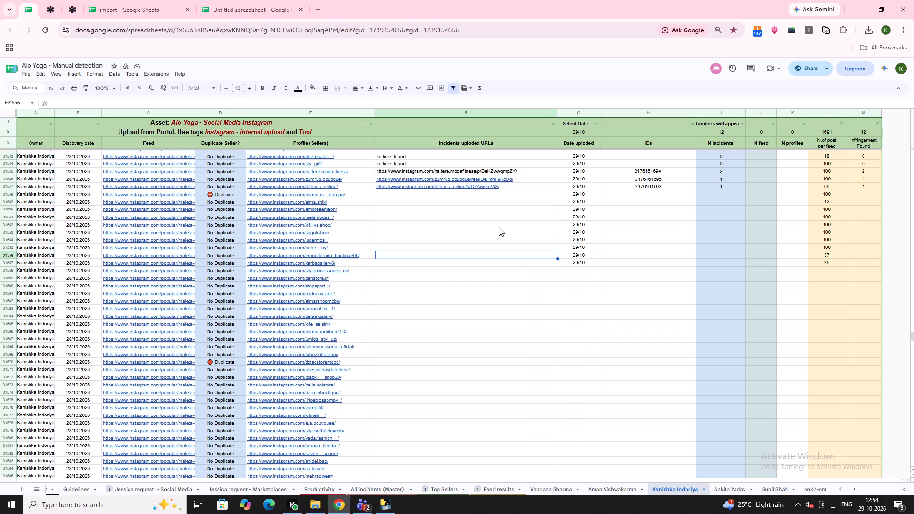
Select the Incidents uploaded URLs cell of the first compras__europa row and check the AloOCR console's progress.
left_click(479, 196)
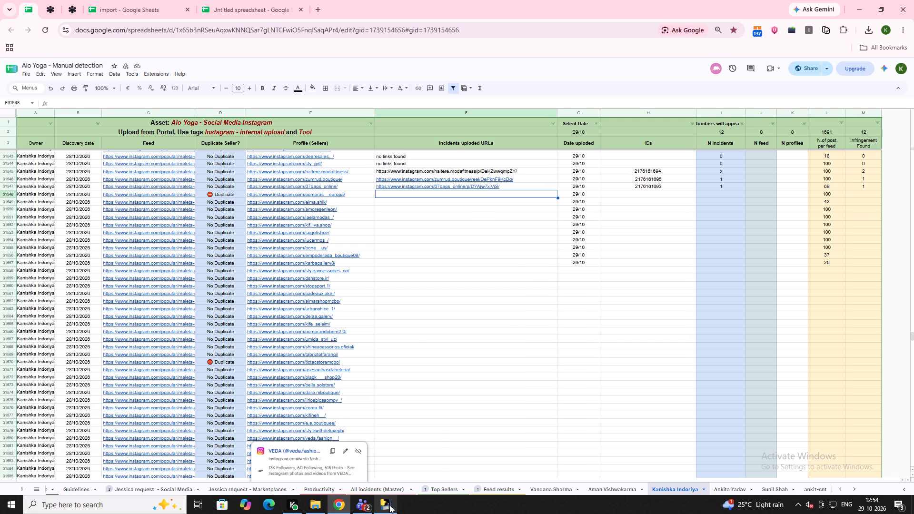
left_click(411, 455)
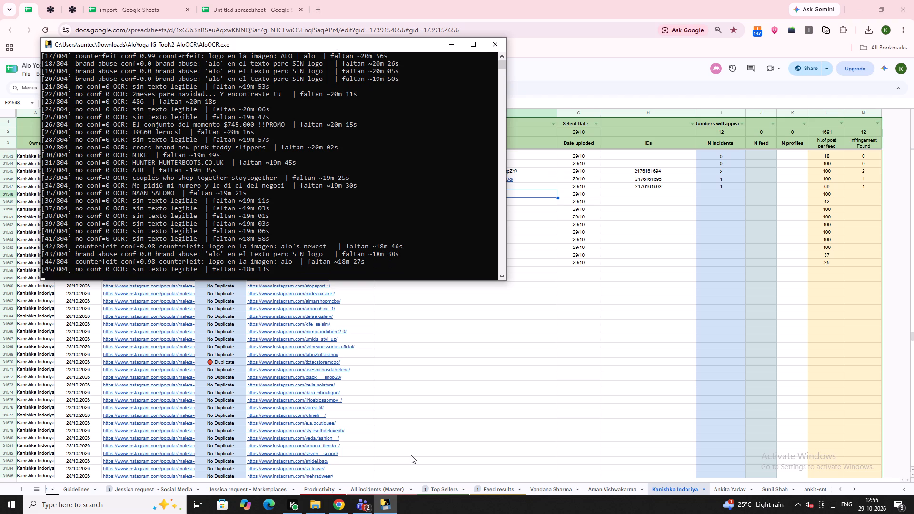
Minimize the AloOCR progress console to get back to the manual detection sheet.
left_click(448, 50)
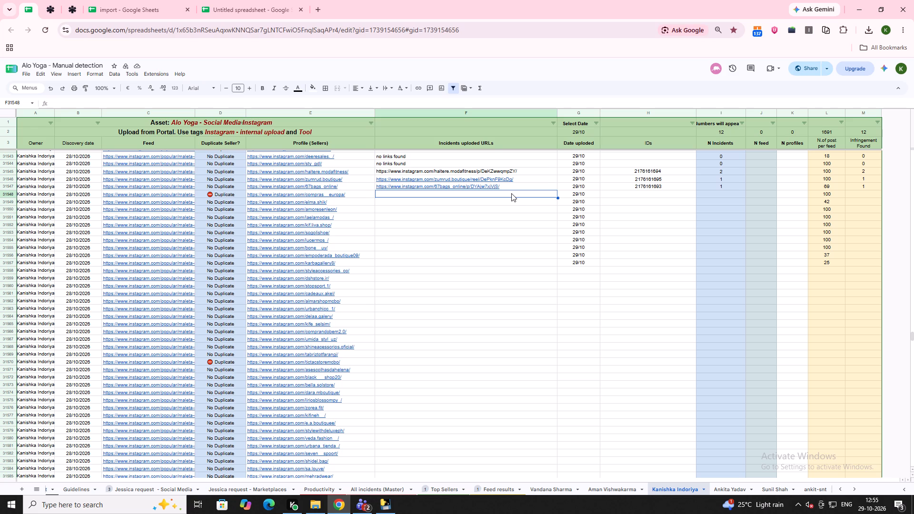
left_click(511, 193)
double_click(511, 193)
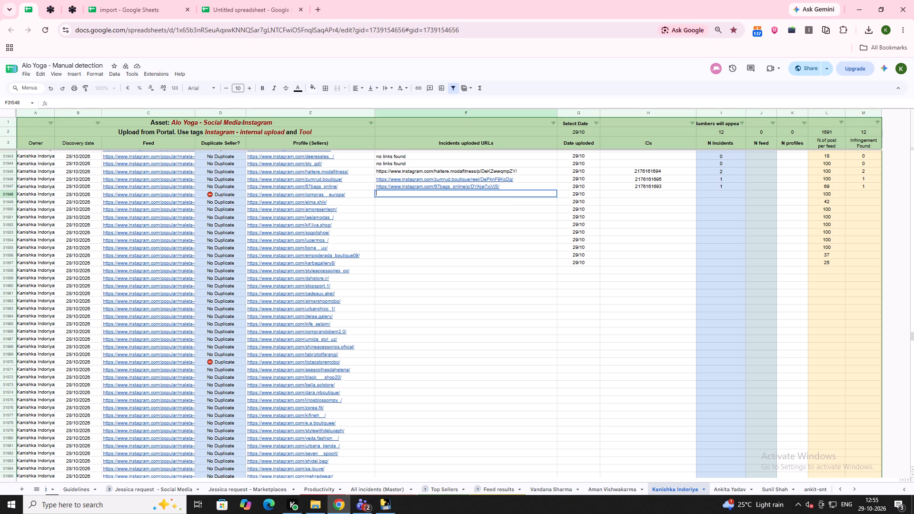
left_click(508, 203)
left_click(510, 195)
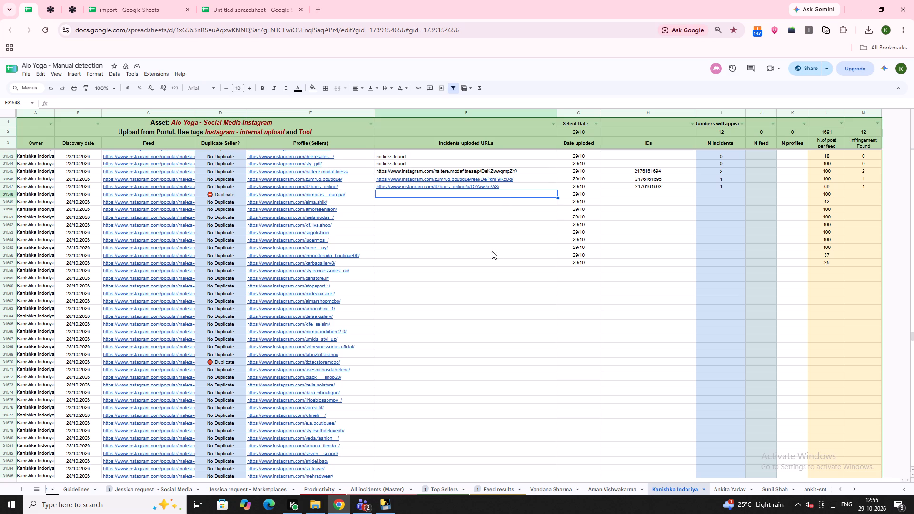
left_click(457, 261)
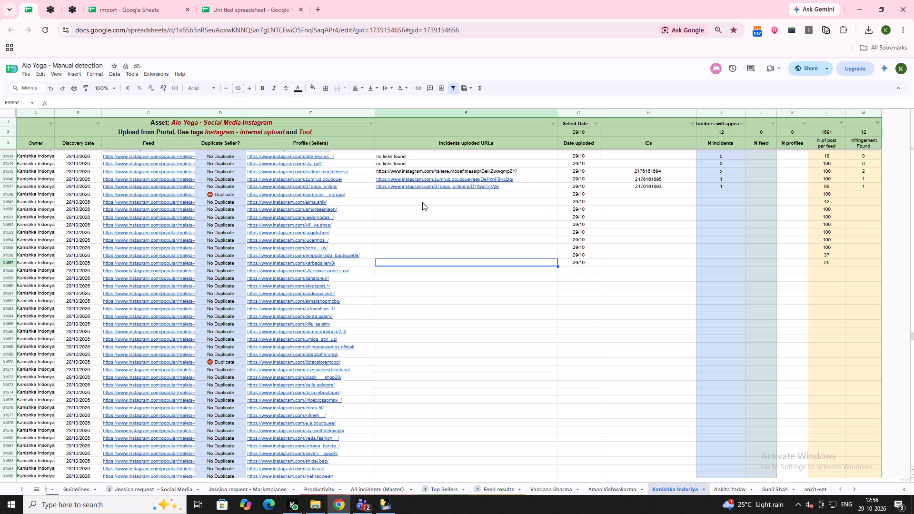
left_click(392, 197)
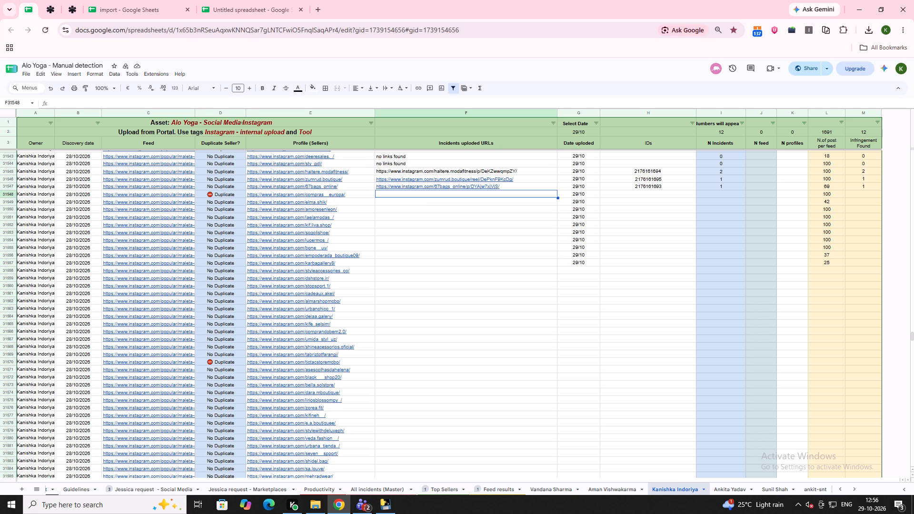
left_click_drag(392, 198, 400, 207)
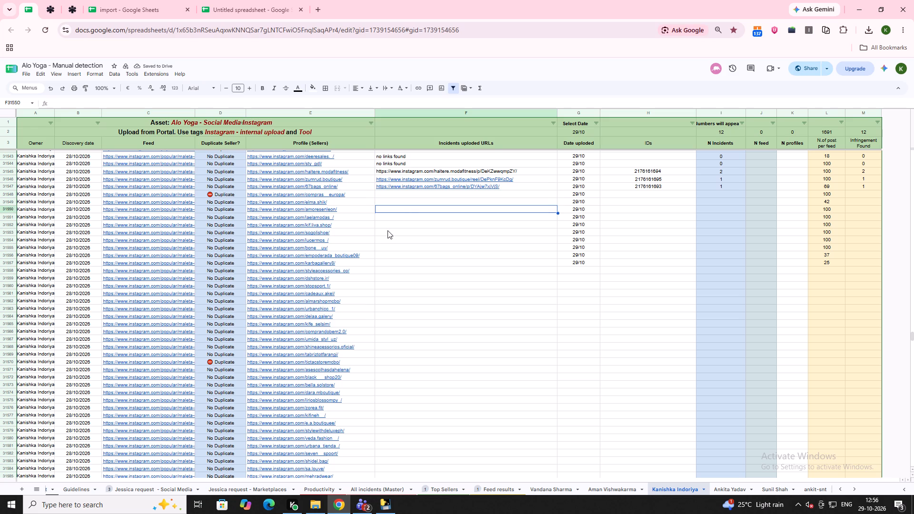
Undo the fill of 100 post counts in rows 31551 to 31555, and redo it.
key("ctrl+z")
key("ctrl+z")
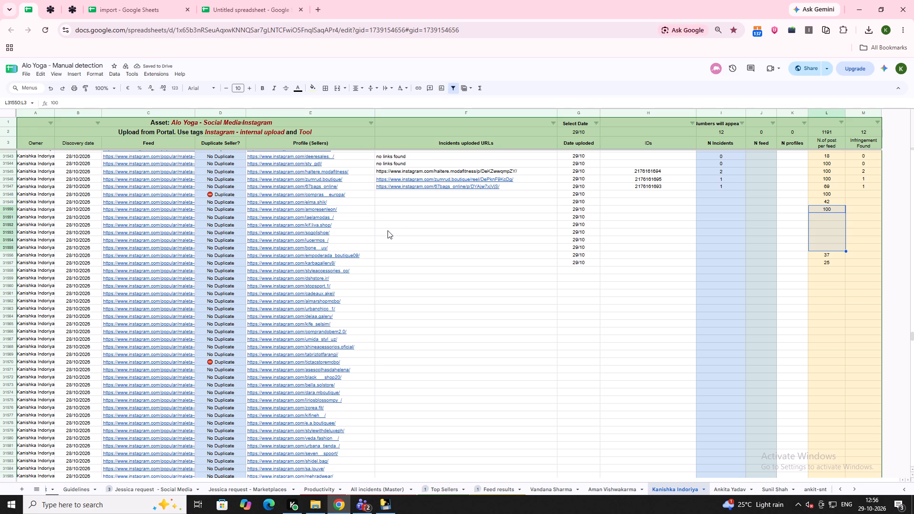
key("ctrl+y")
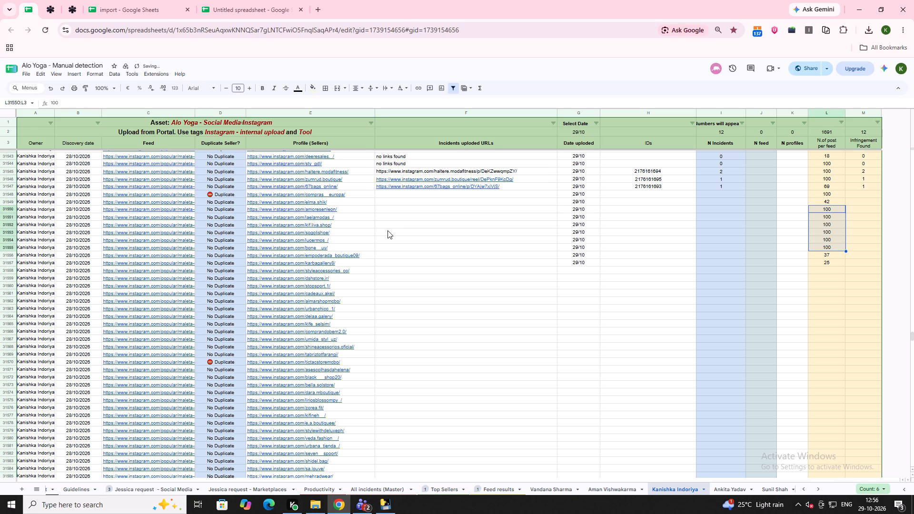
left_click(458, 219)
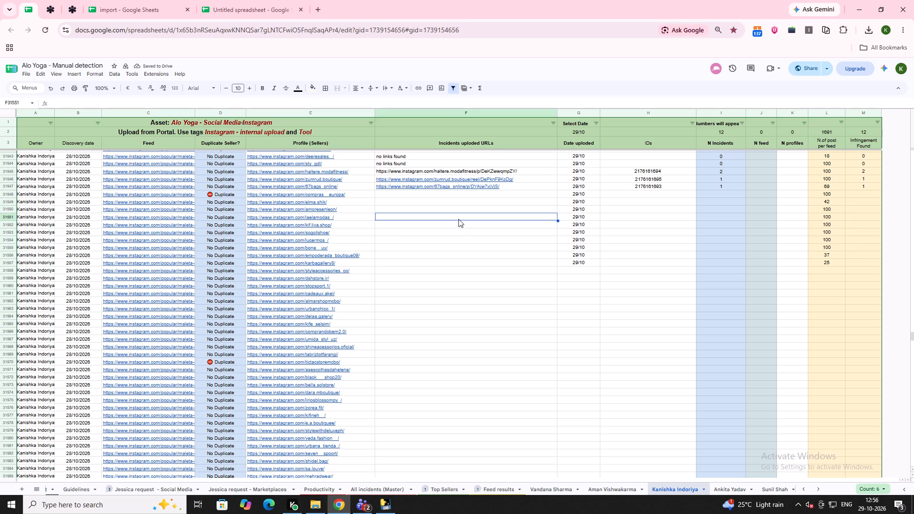
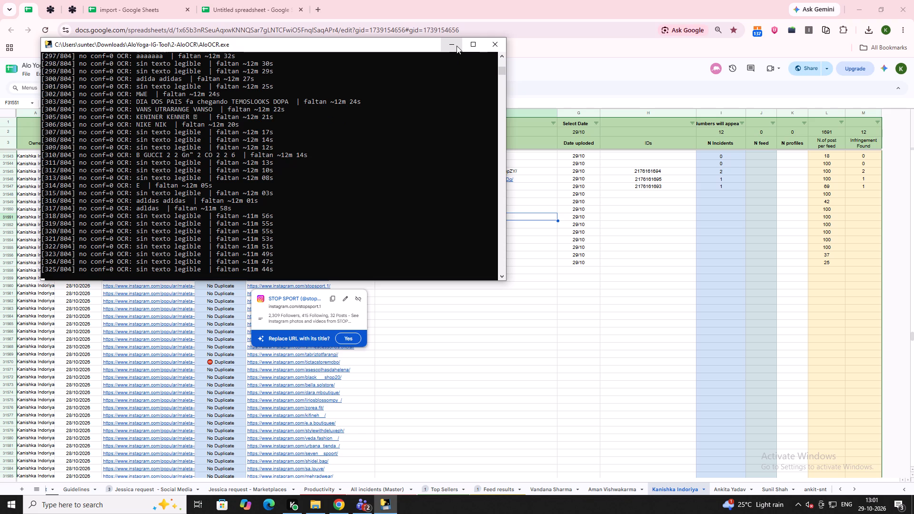
Minimize the AloOCR progress console and select the empty Incidents uploaded URLs cell in row 31566 of the manual detection sheet.
left_click(457, 46)
left_click(480, 328)
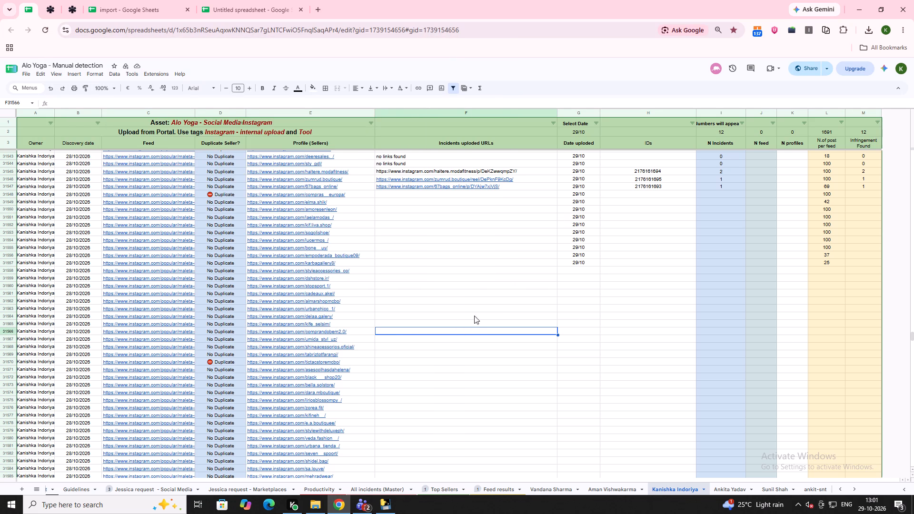
Bring back the AloOCR console and reposition it over the middle of the sheet to check the OCR progress.
left_click(390, 513)
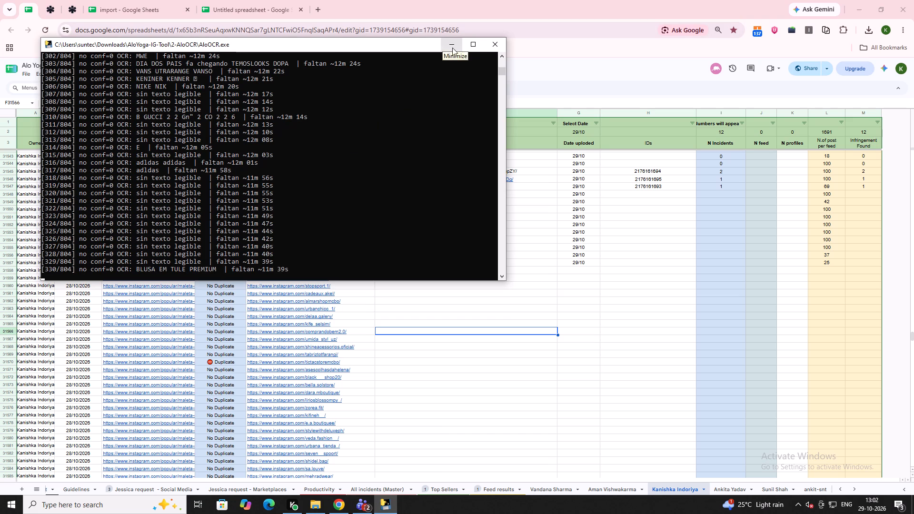
left_click_drag(405, 42, 561, 141)
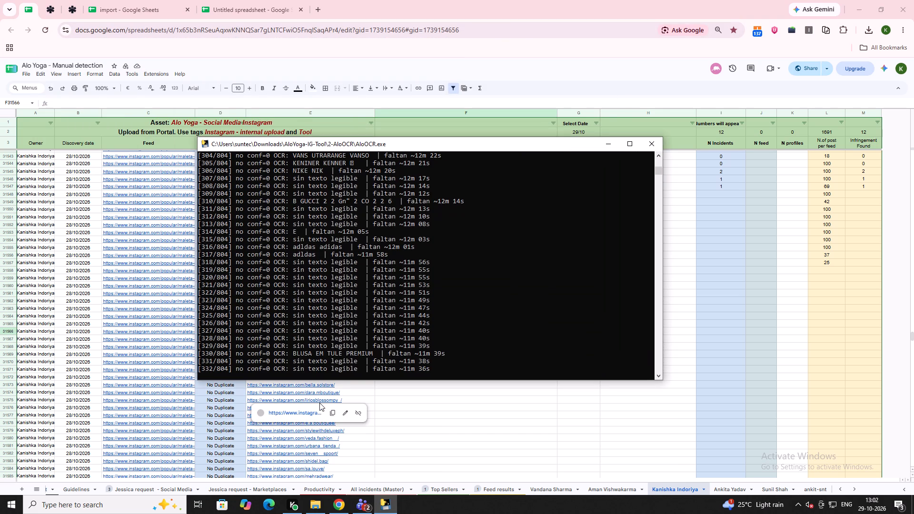
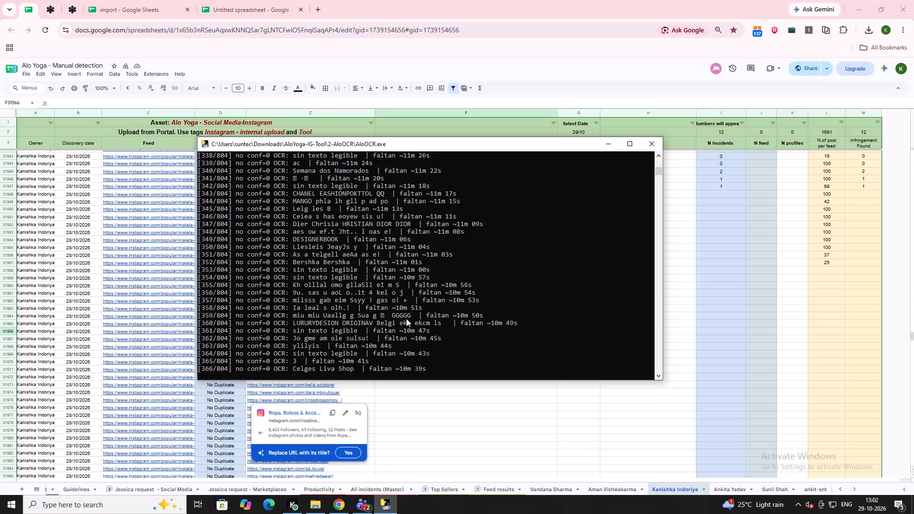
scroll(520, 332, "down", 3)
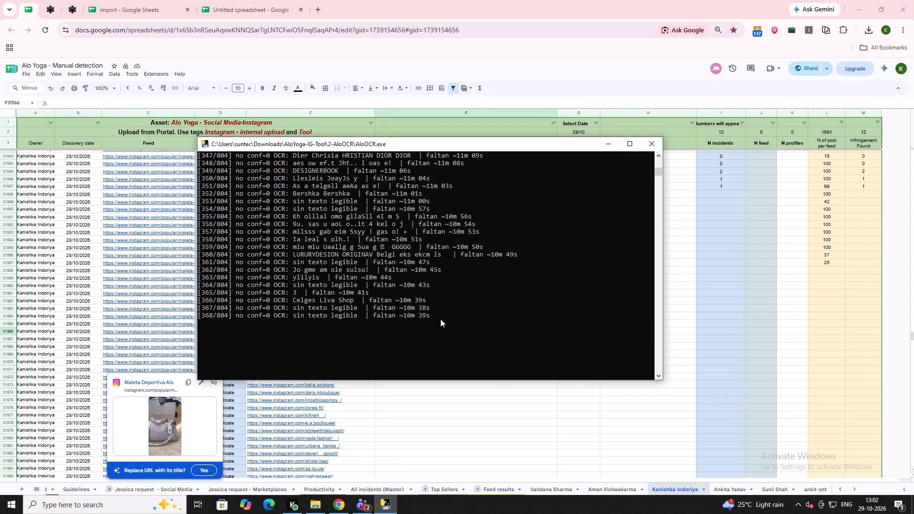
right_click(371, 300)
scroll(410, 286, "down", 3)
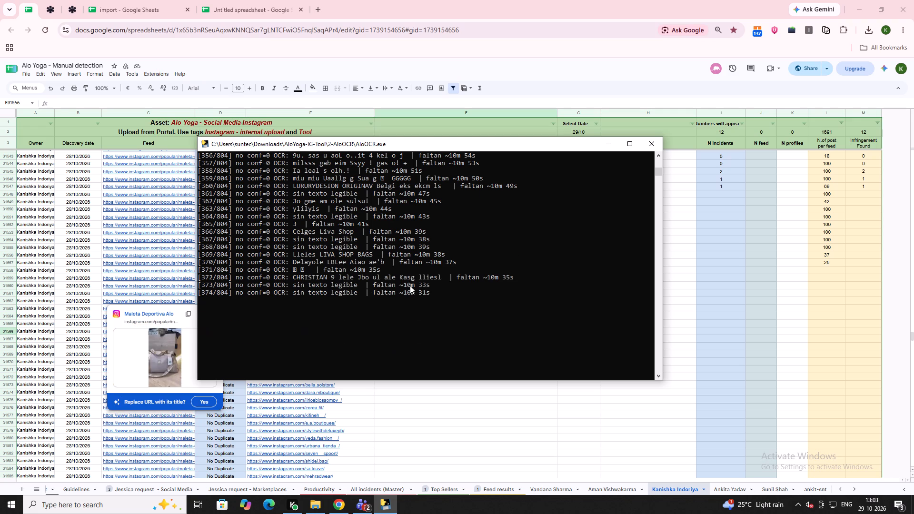
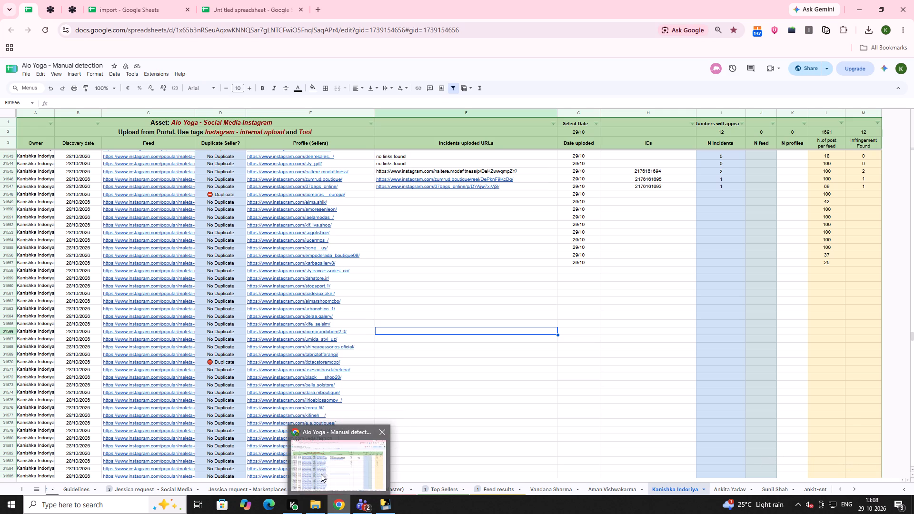
Select the empty Incidents uploaded URLs cell in the compras__europa row, the first profile without an incident entry.
left_click(426, 198)
left_click(427, 195)
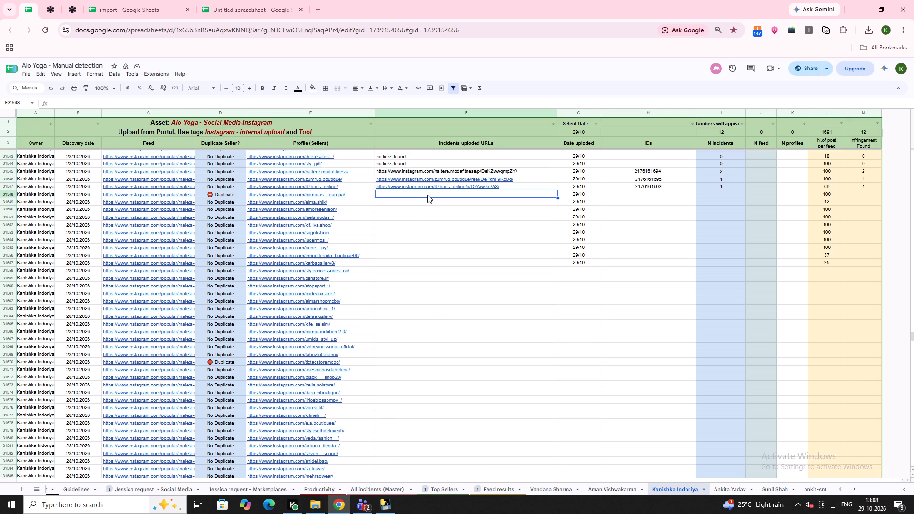
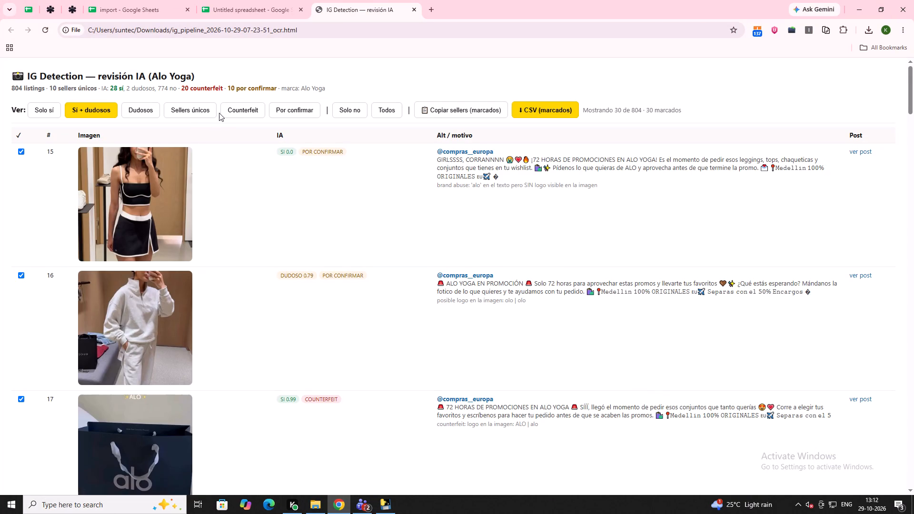
Filter the Alo Yoga OCR review listings to show only the Counterfeit ones.
triple_click(231, 108)
triple_click(232, 108)
double_click(232, 108)
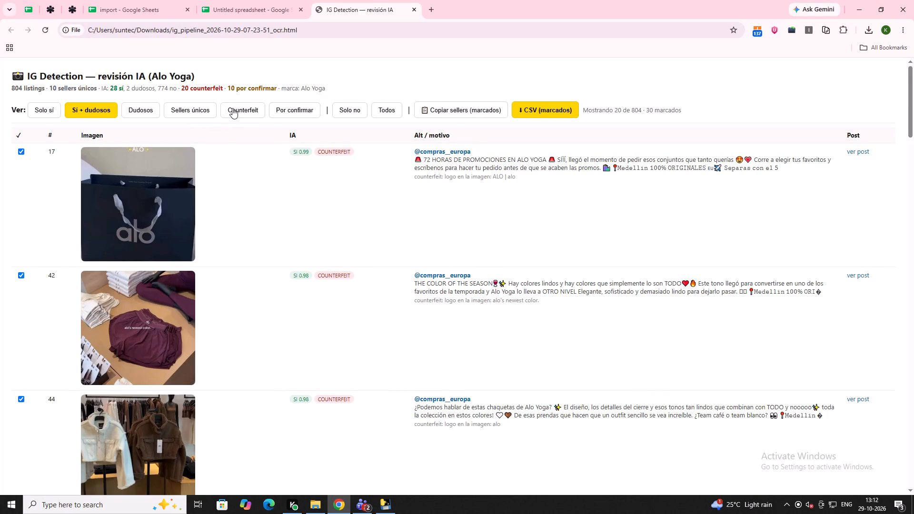
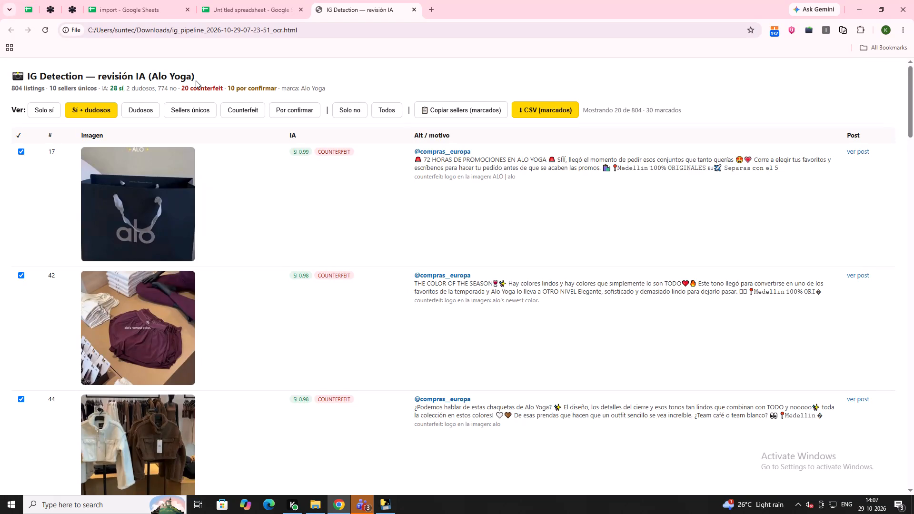
Examine the Alo Yoga listings in the OCR review with the Counterfeit filter applied.
scroll(118, 503, "down", 4)
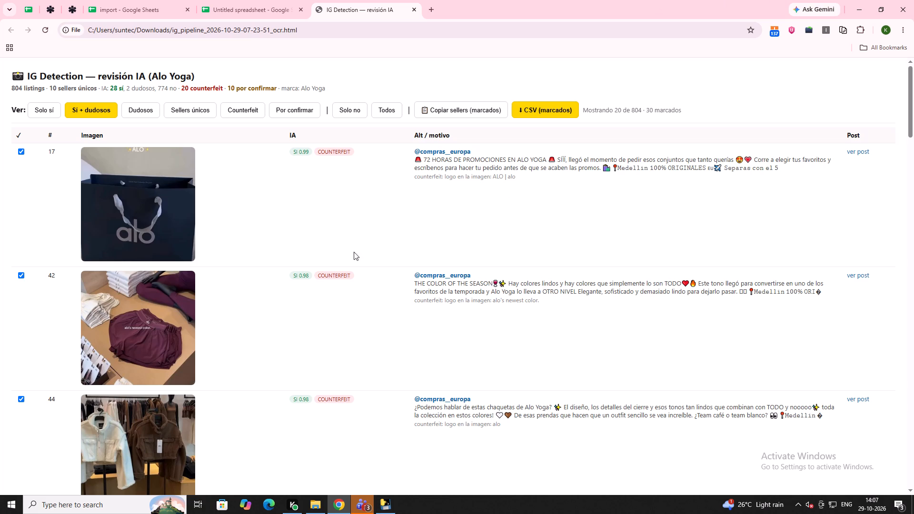
left_click(241, 109)
left_click(241, 109)
triple_click(241, 109)
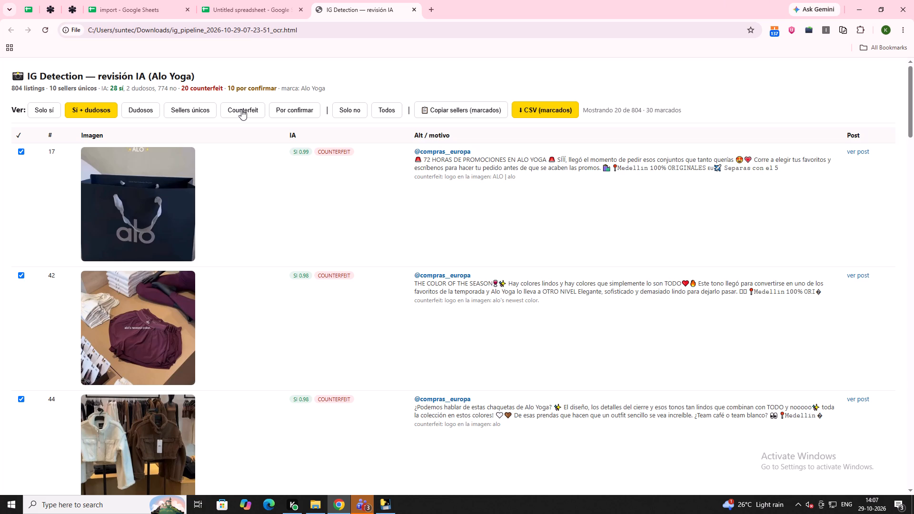
left_click(241, 109)
scroll(240, 219, "down", 17)
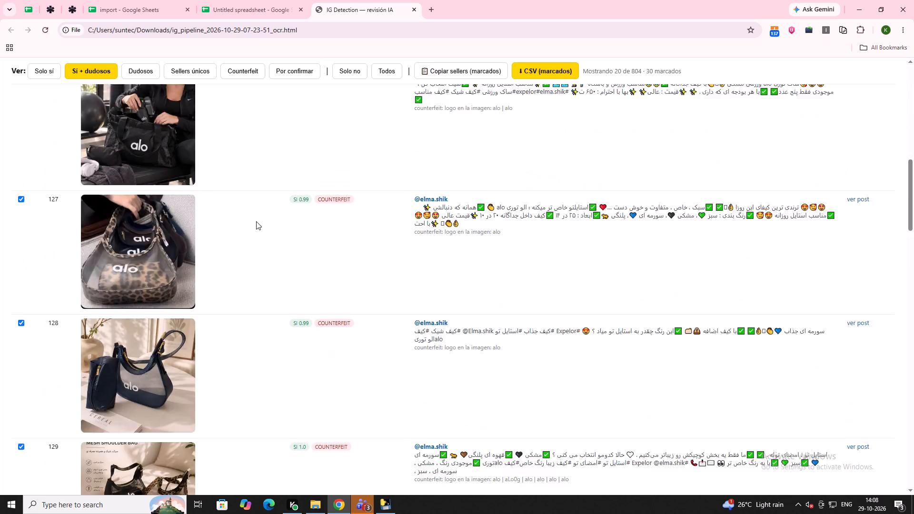
scroll(256, 221, "down", 20)
scroll(256, 221, "down", 8)
scroll(218, 208, "up", 14)
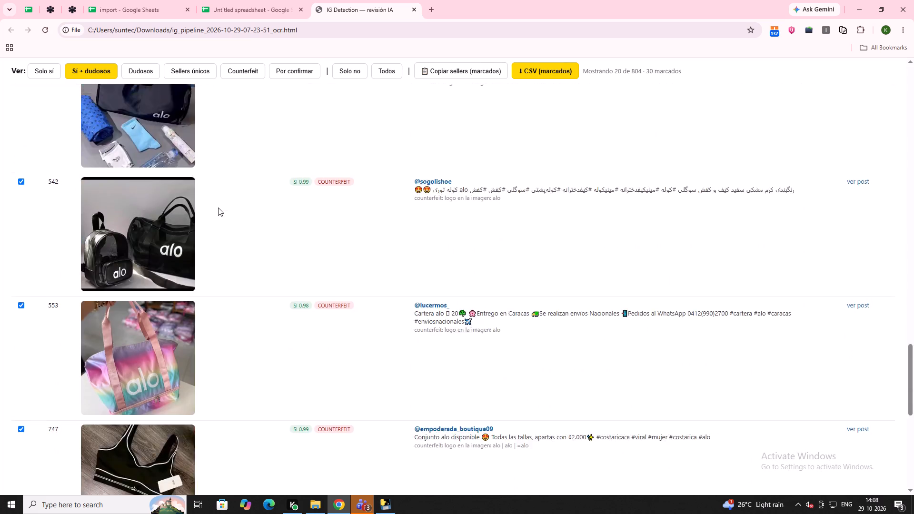
scroll(218, 208, "up", 20)
scroll(218, 208, "up", 4)
scroll(218, 208, "up", 17)
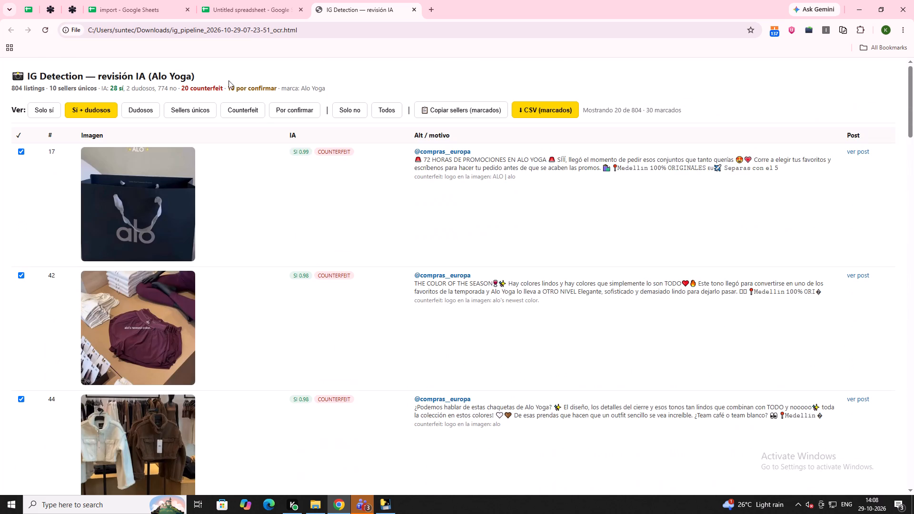
triple_click(241, 107)
left_click(241, 108)
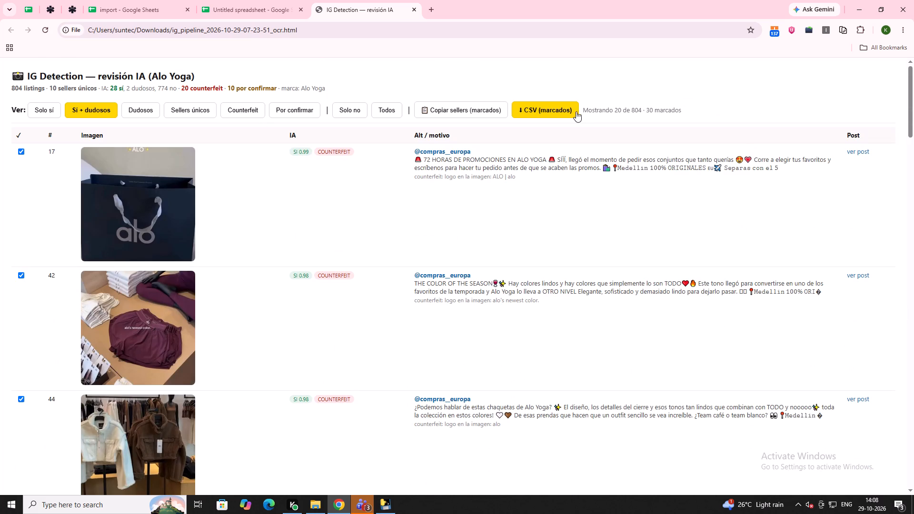
Export the marked review listings as a CSV file.
left_click(574, 111)
Import ig_ia_revisado (8).csv from Downloads into the import spreadsheet as a new sheet.
left_click(139, 0)
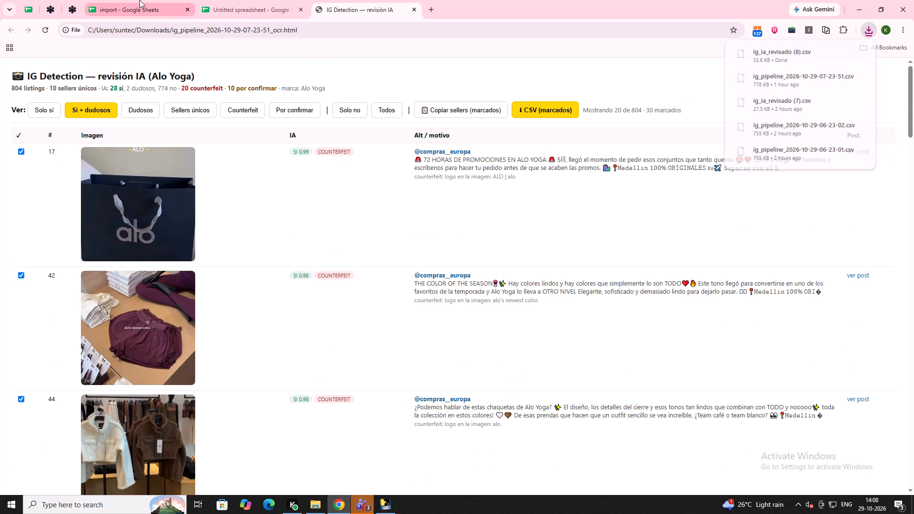
left_click(22, 72)
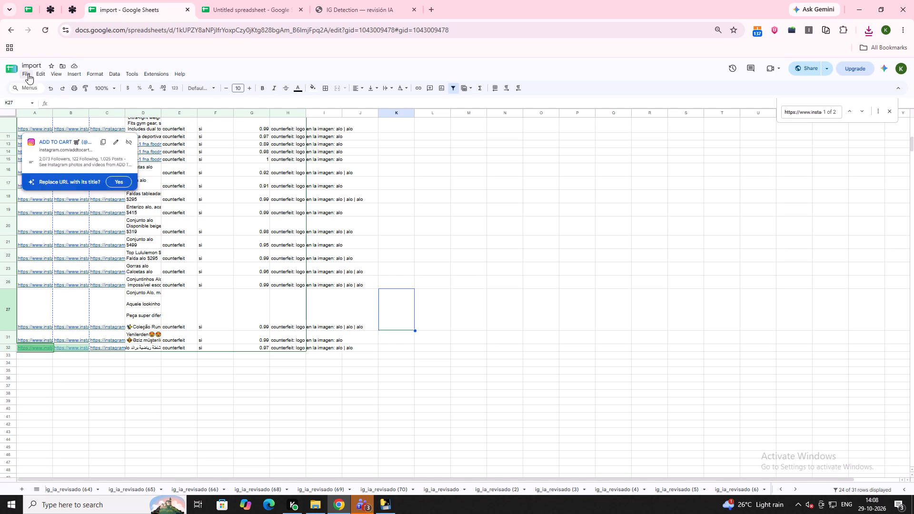
left_click(28, 75)
left_click(45, 108)
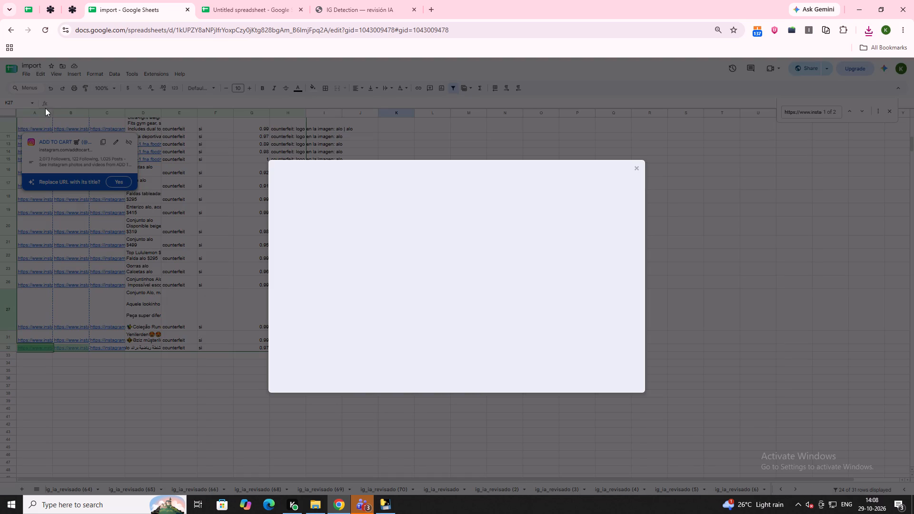
left_click(405, 189)
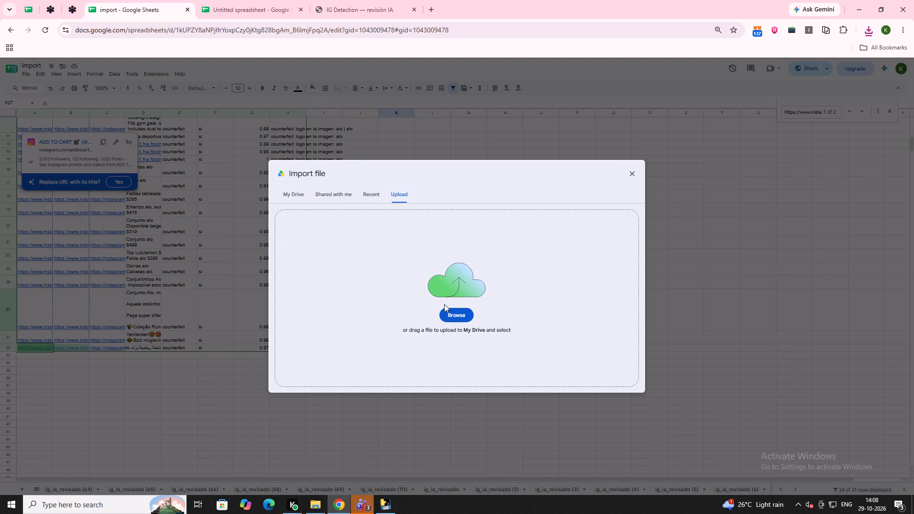
left_click(455, 316)
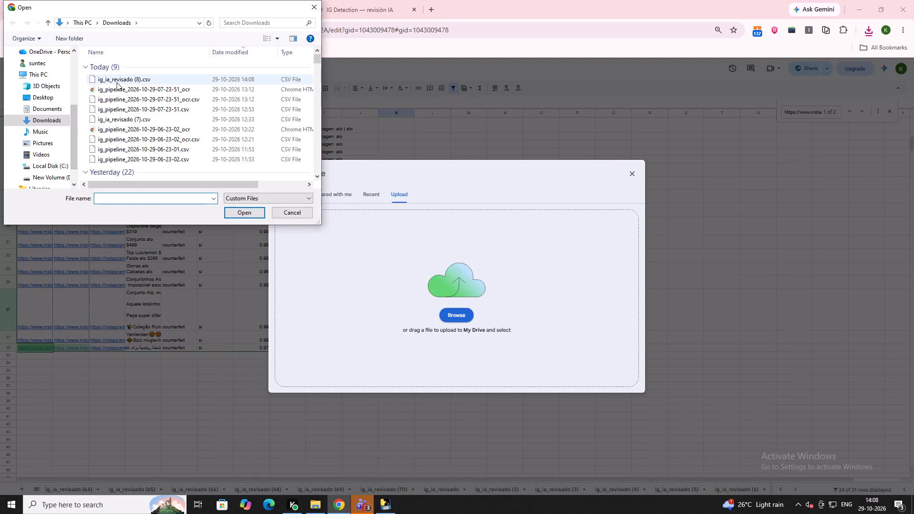
left_click(117, 82)
left_click(253, 211)
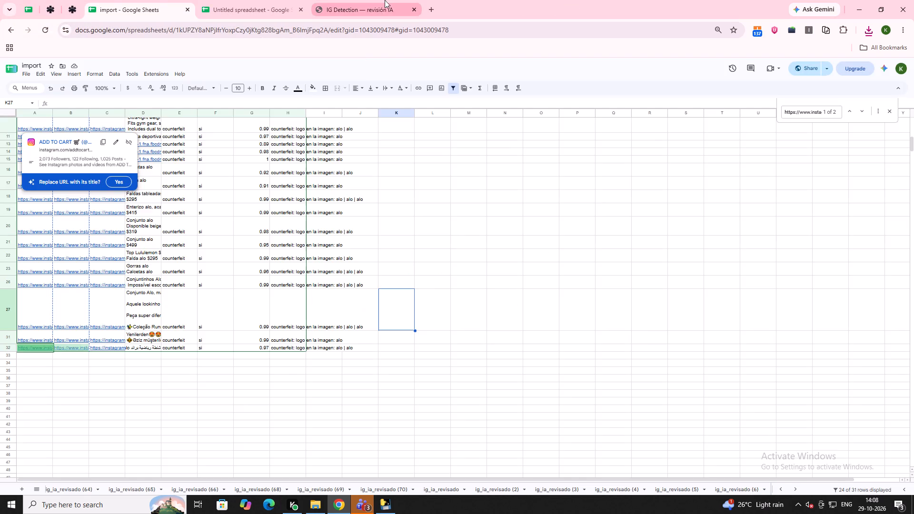
left_click(387, 280)
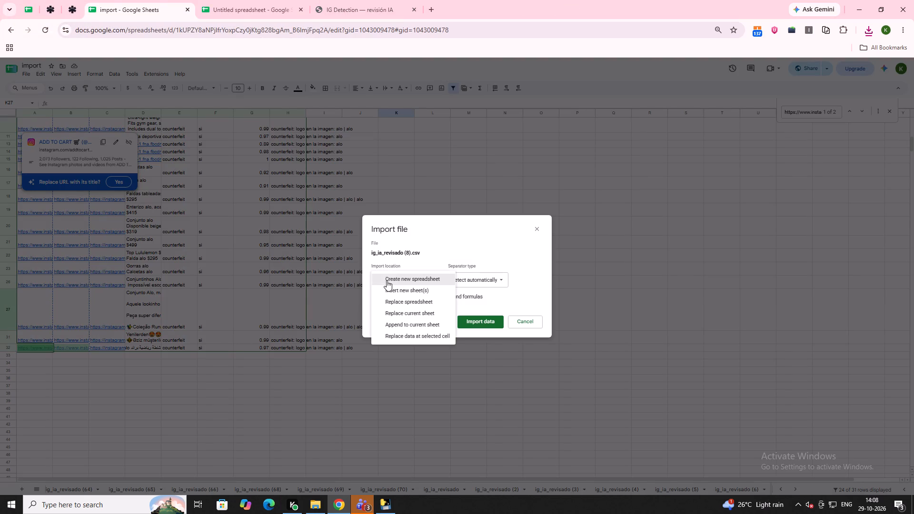
left_click(396, 295)
left_click(470, 324)
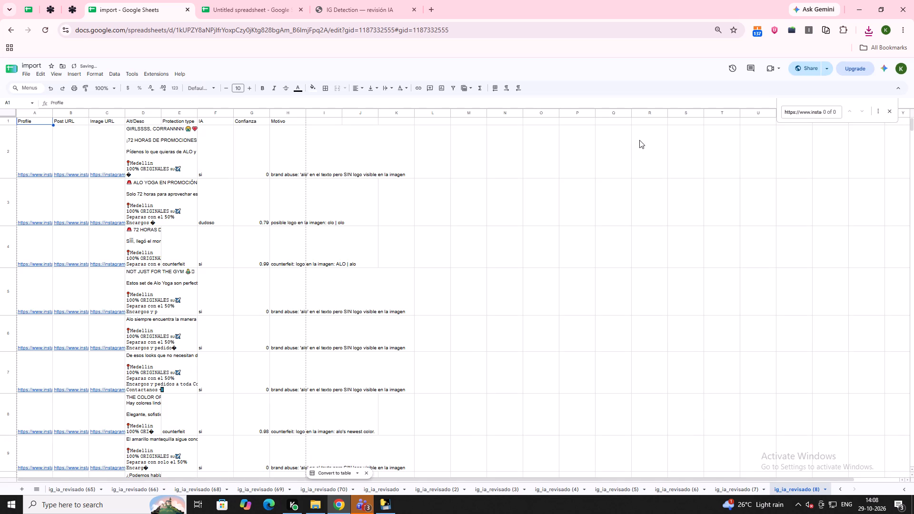
Add a filter to the imported ig_ia_revisado (8) sheet and show only rows with Protection type counterfeit.
left_click(449, 87)
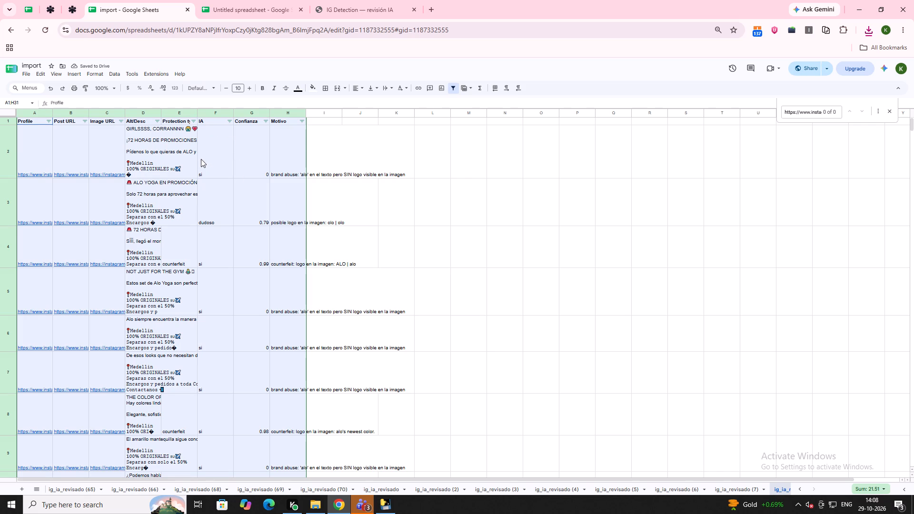
left_click(194, 120)
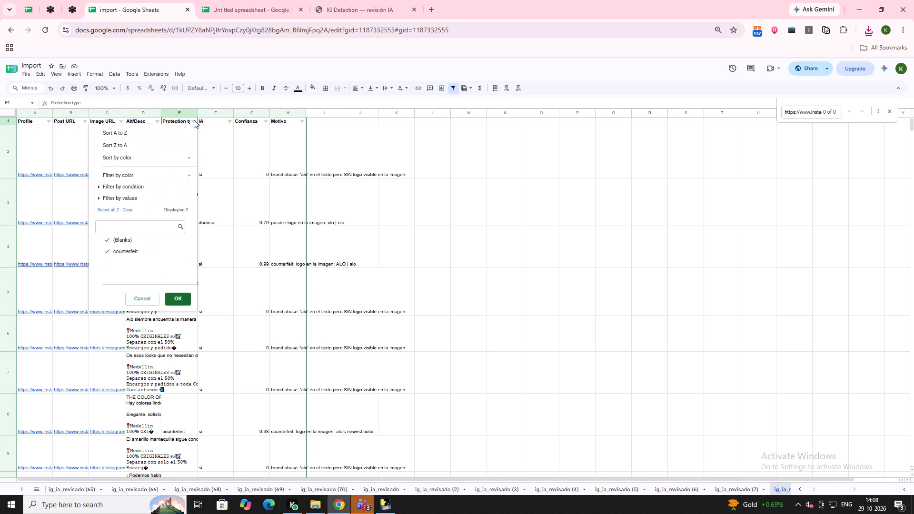
left_click(106, 241)
left_click(185, 301)
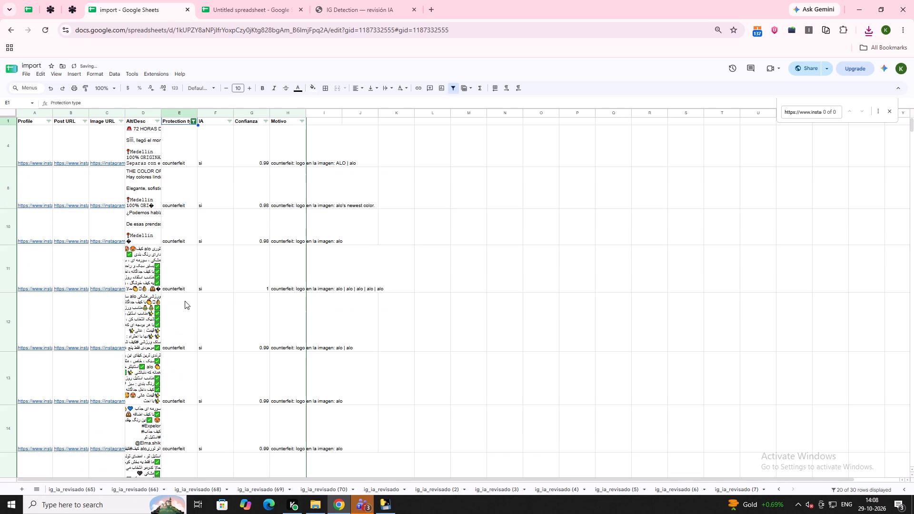
Copy all the Post URLs of the filtered counterfeit rows.
left_click(68, 139)
key("ctrl+shift+Down")
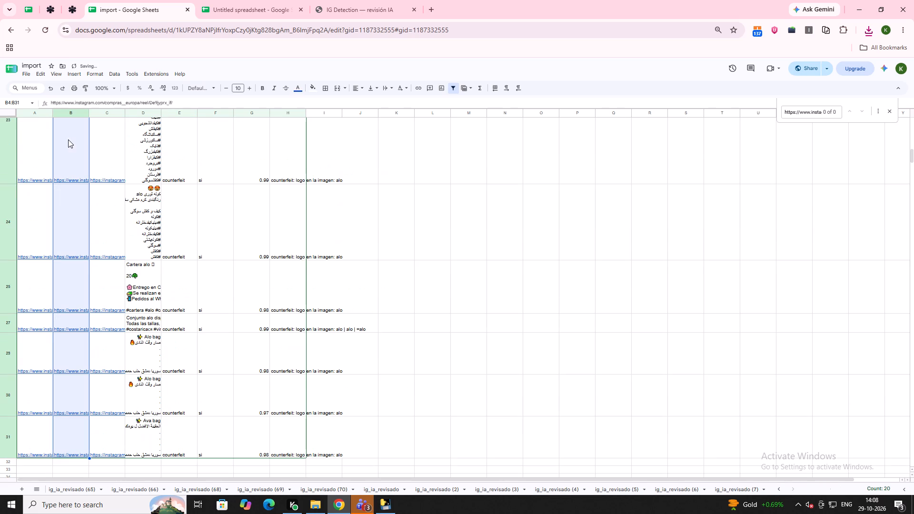
scroll(168, 234, "down", 2)
key("ctrl+c")
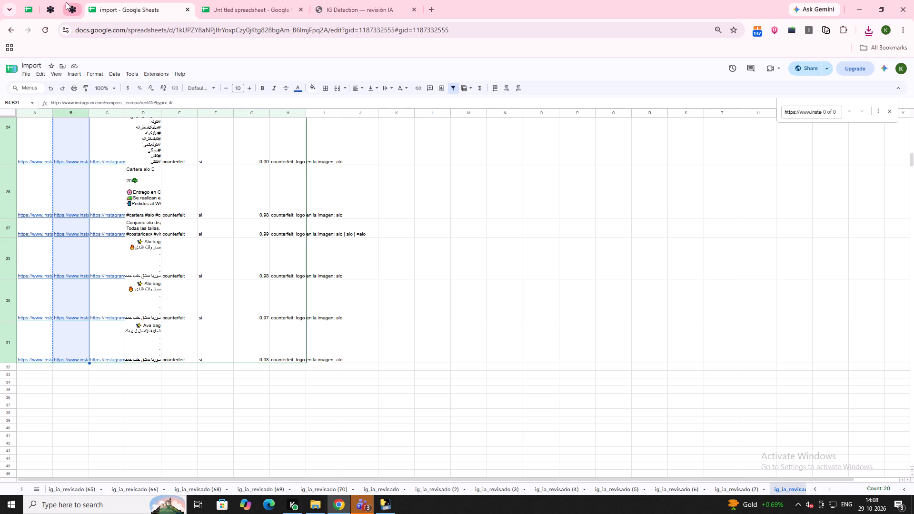
Start a new Red Points incident with asset Alo Yoga - Social Media Instagram and protection type Product counterfeit.
left_click(52, 5)
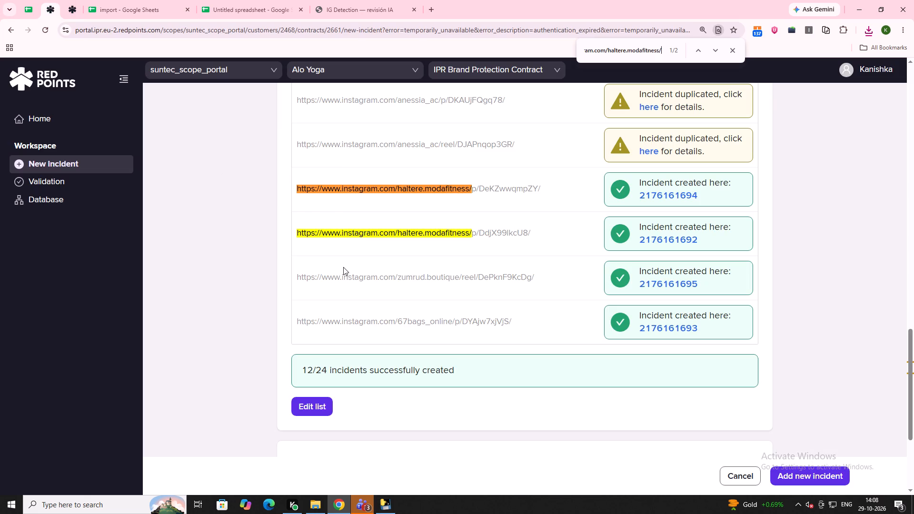
left_click(824, 479)
scroll(324, 286, "up", 6)
left_click(349, 186)
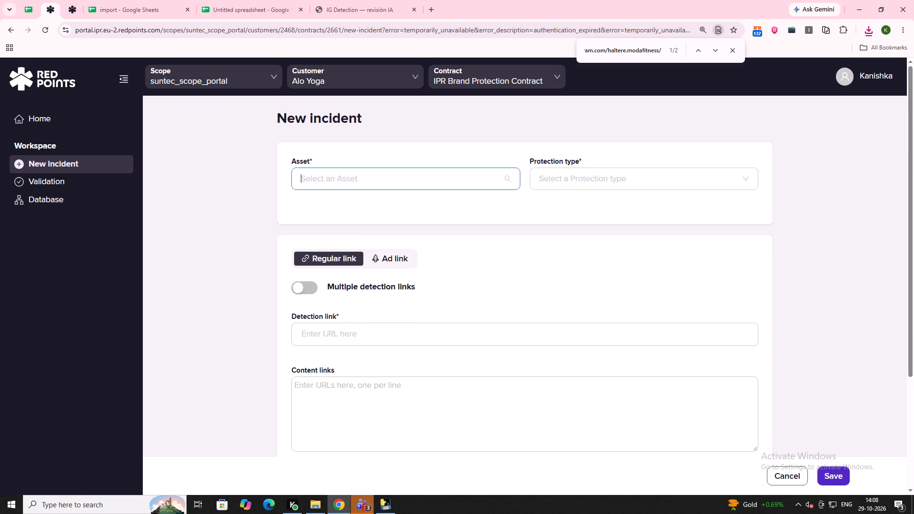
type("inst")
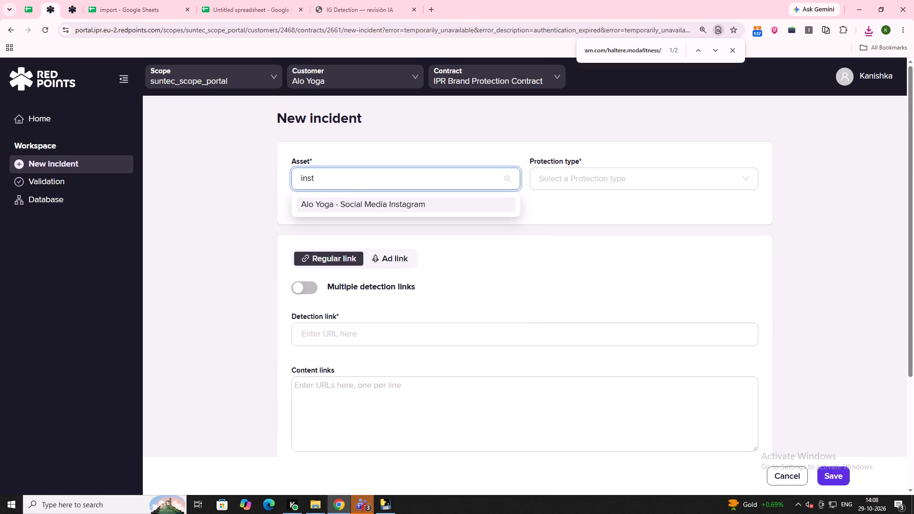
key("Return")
left_click(538, 190)
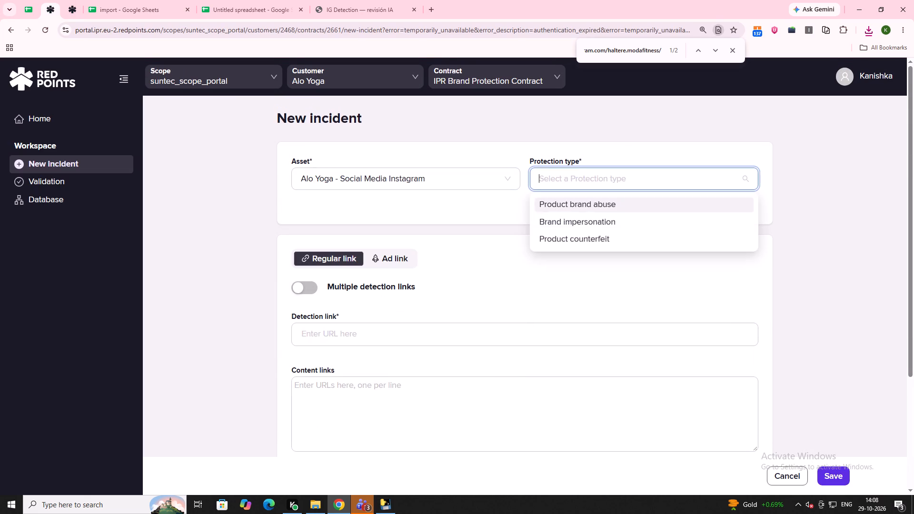
left_click(581, 240)
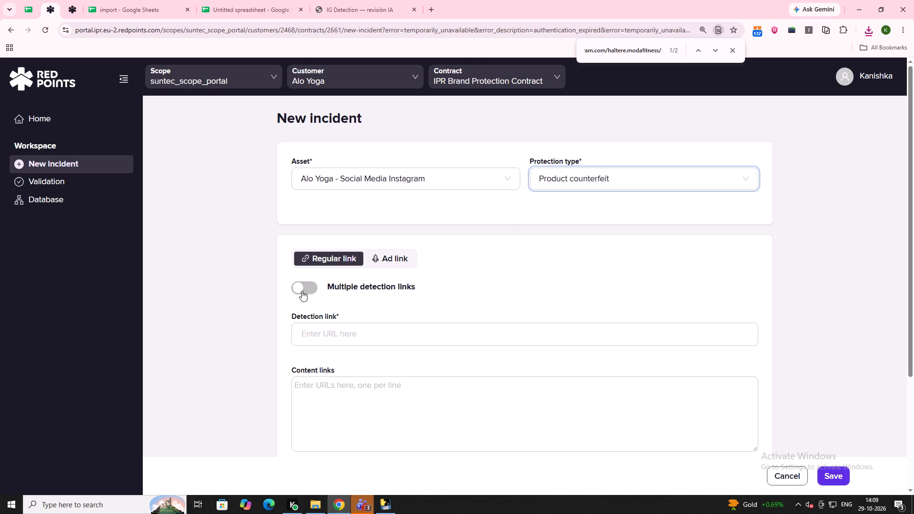
Enable multiple detection links and paste the copied Instagram post URLs as the detection links.
left_click(302, 291)
left_click(338, 345)
key("ctrl+v")
scroll(493, 258, "down", 5)
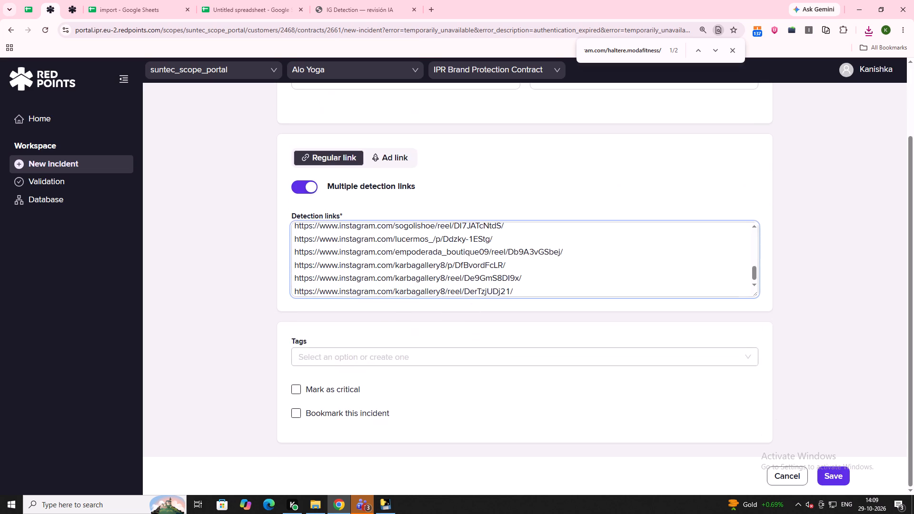
Tag the incidents with Instagram - Internal upload and tool, and save them.
left_click(442, 359)
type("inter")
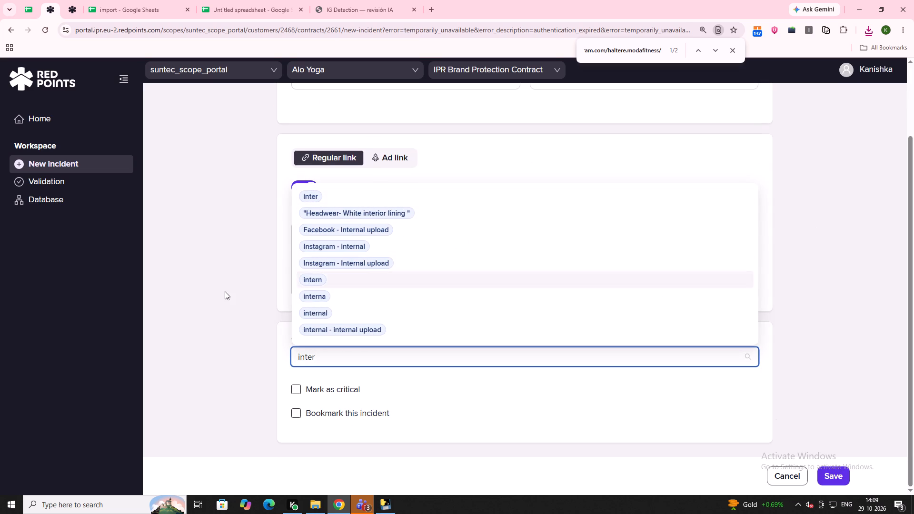
left_click(358, 264)
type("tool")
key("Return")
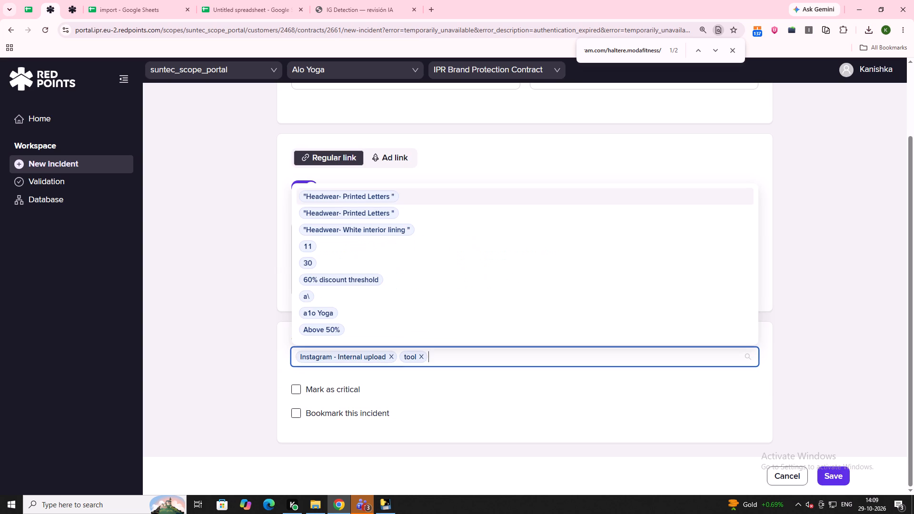
left_click(835, 474)
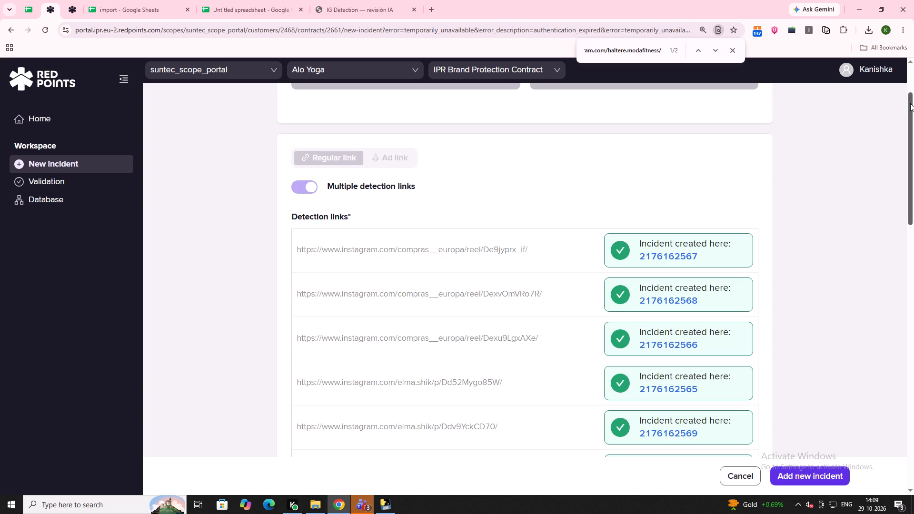
Copy the whole list of submitted detection links together with their incident results.
scroll(425, 265, "down", 3)
scroll(418, 260, "up", 2)
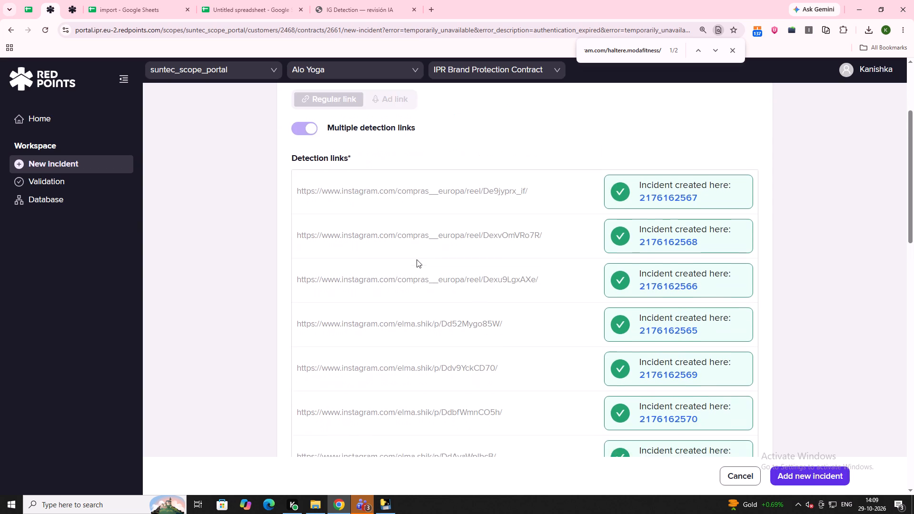
left_click_drag(281, 197, 712, 513)
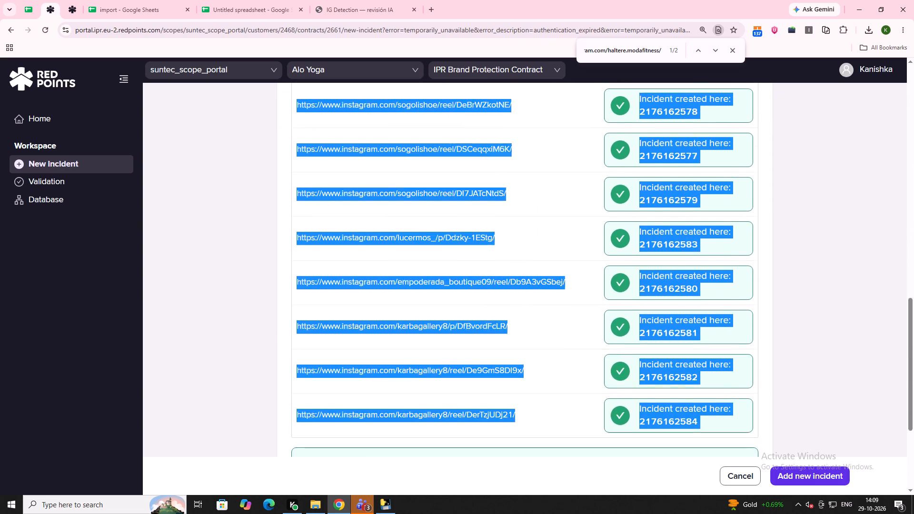
left_click_drag(712, 513, 717, 246)
key("ctrl+x")
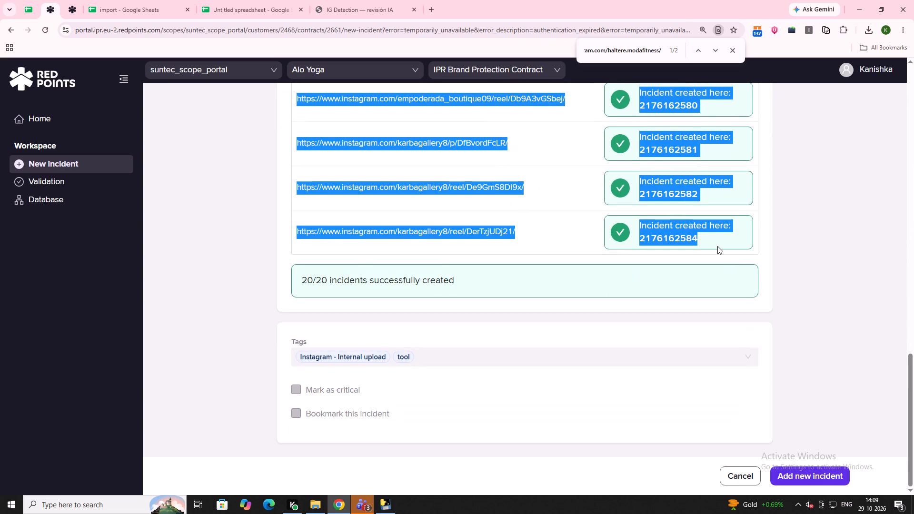
key("ctrl+c")
key("ctrl+c")
key("ctrl+c")
Close the IG Detection review page.
left_click(341, 0)
key("ctrl+w")
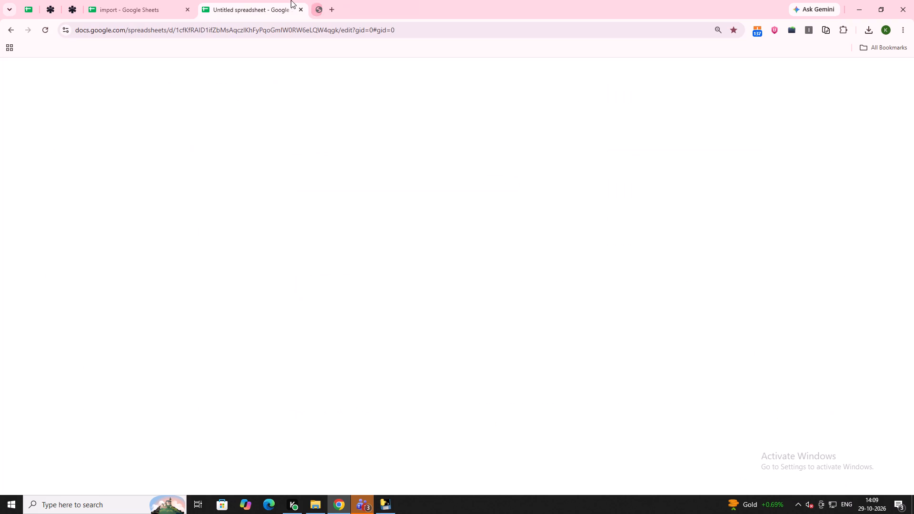
Undo the previous batch's changes in the untitled spreadsheet and paste the copied incident results starting at cell A2.
key("ctrl+z")
key("ctrl+z")
key("ctrl+z")
key("ctrl+v")
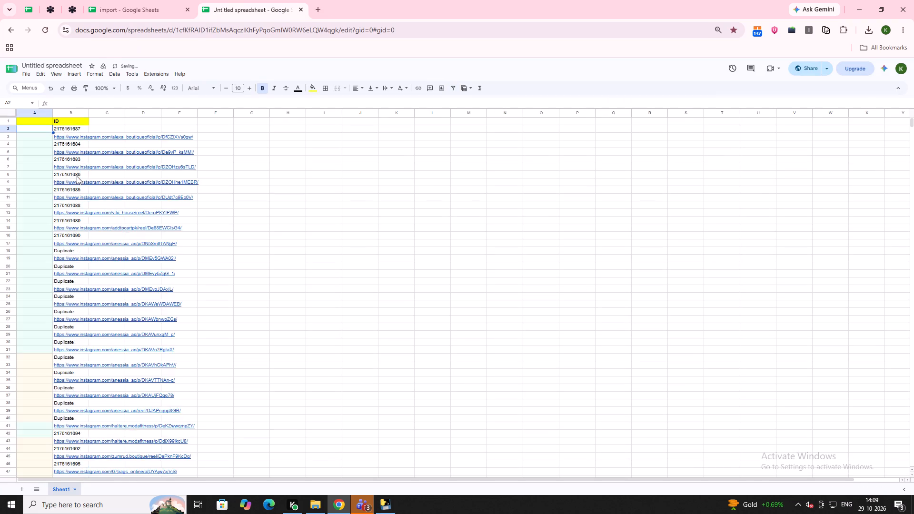
left_click(59, 123)
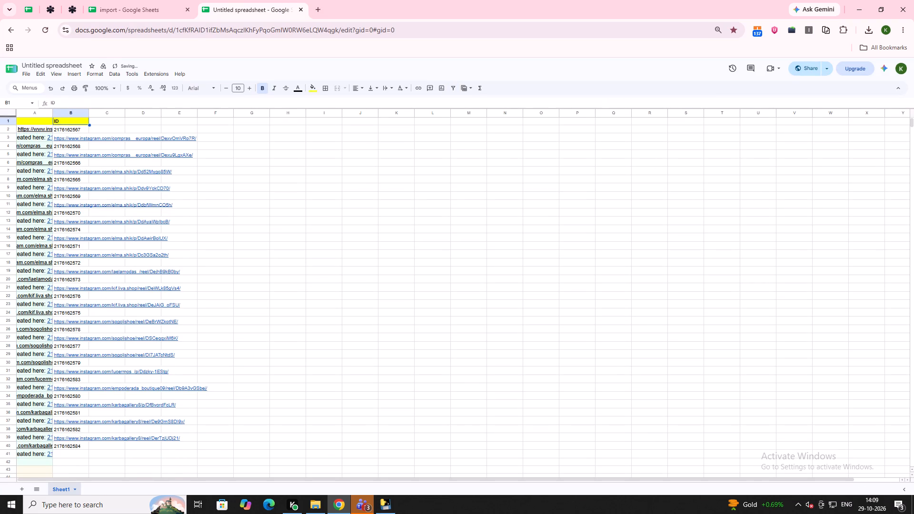
Add a filter to the untitled spreadsheet's data and limit the ID column to values matching 21.
left_click(449, 92)
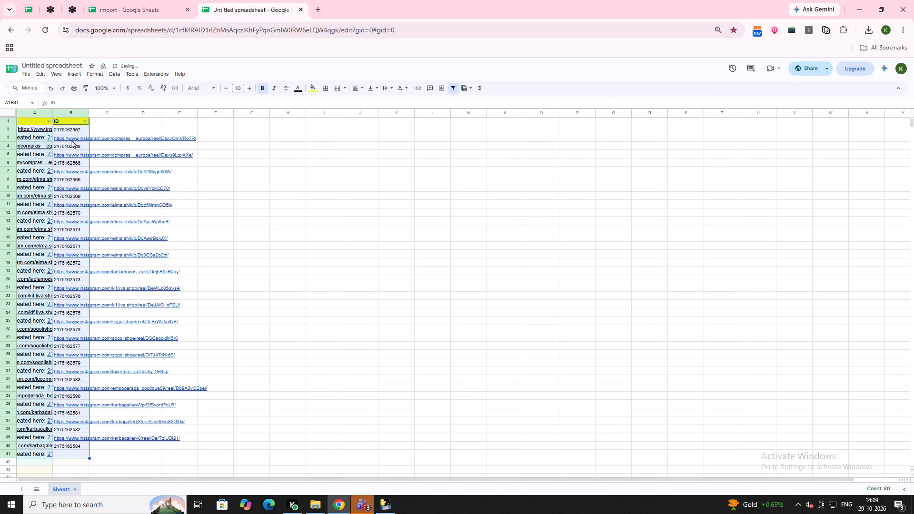
left_click(86, 119)
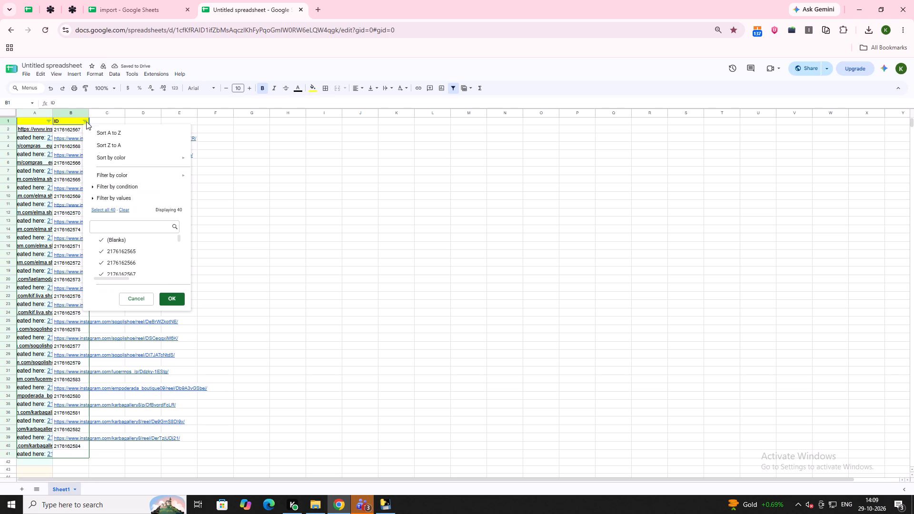
left_click(128, 209)
left_click(129, 227)
type("21")
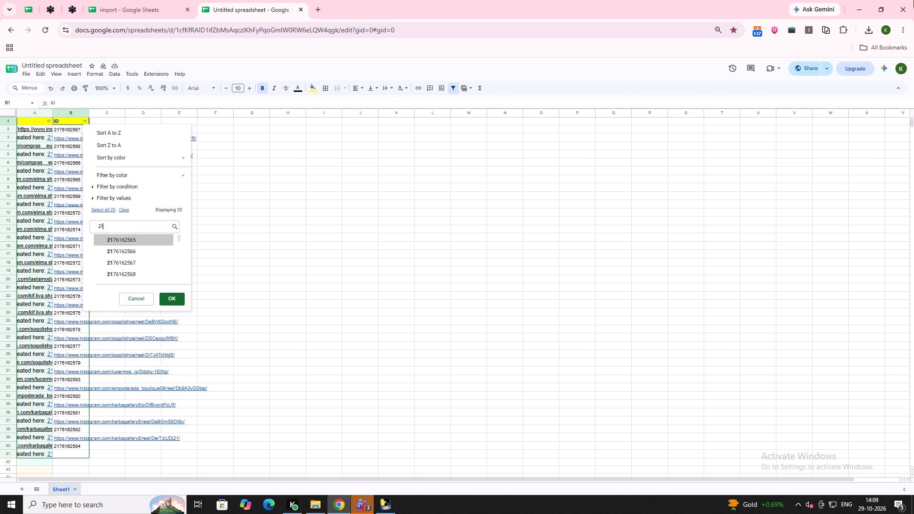
Select all ID values matching 21 and apply the filter in the untitled spreadsheet.
left_click(104, 206)
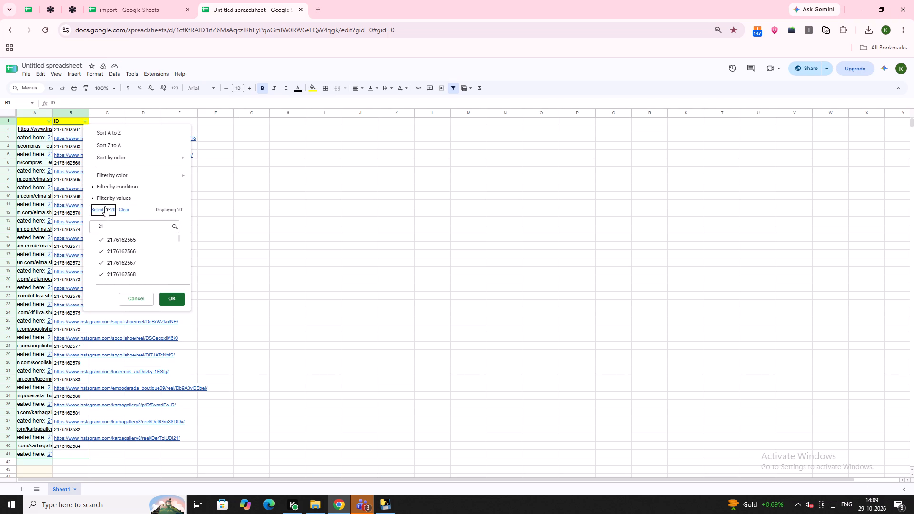
left_click(180, 297)
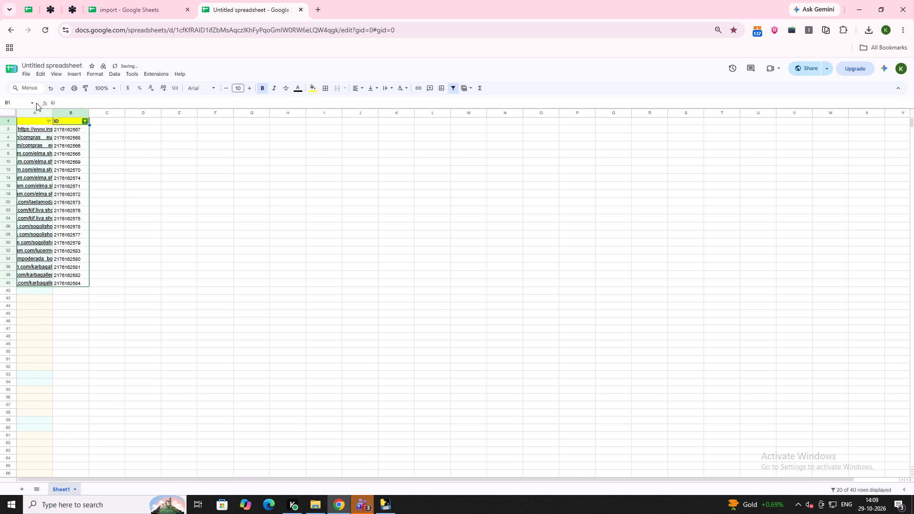
Copy the compras__europa seller profile URL from row 31548 of the Alo Yoga - Manual detection sheet.
left_click(33, 0)
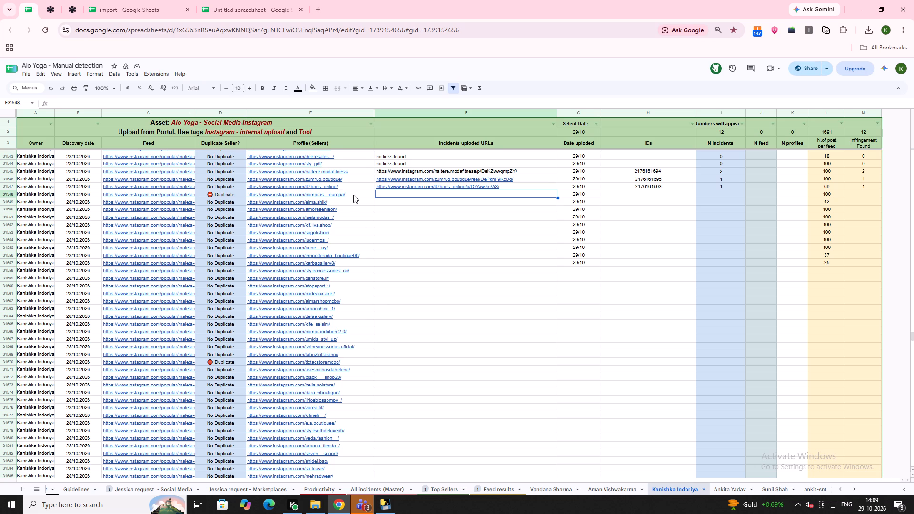
left_click(353, 195)
key("ctrl+c")
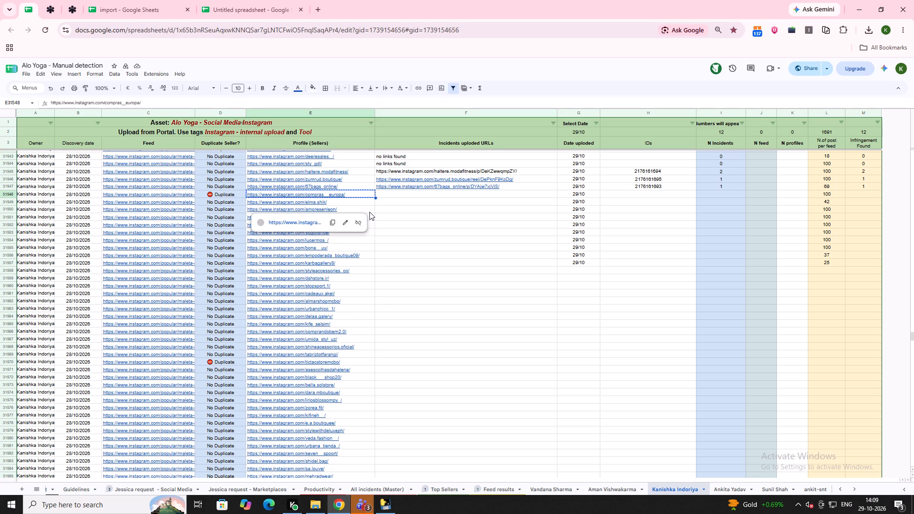
Shrink all row heights in the newly imported sheet of the import spreadsheet to compact, equal rows.
left_click(129, 15)
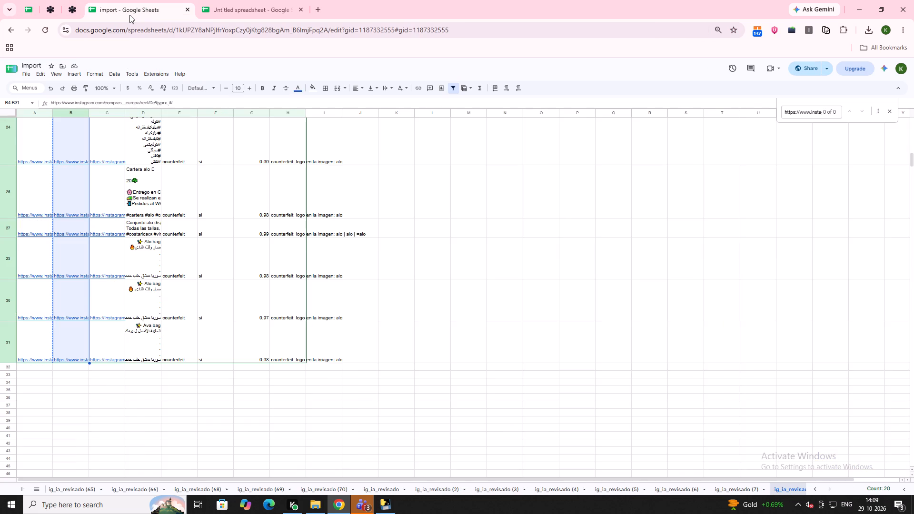
scroll(245, 277, "up", 20)
scroll(245, 277, "up", 8)
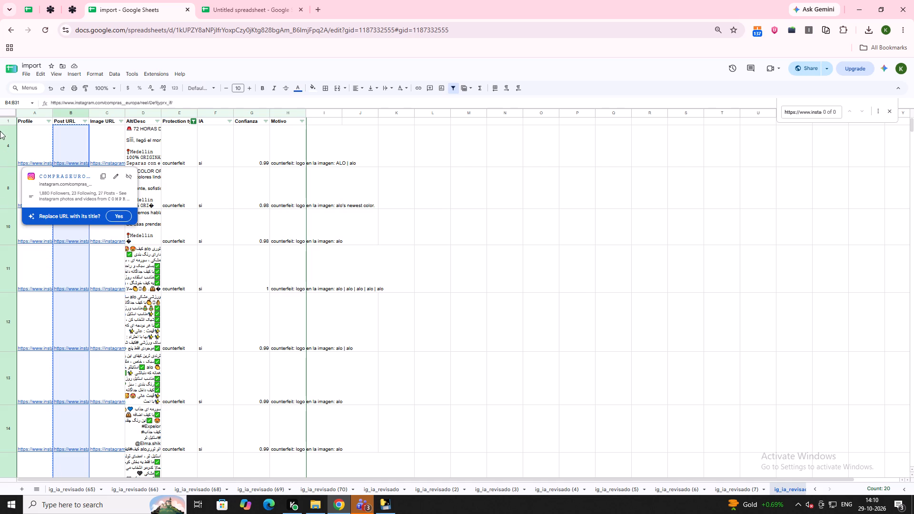
left_click(8, 110)
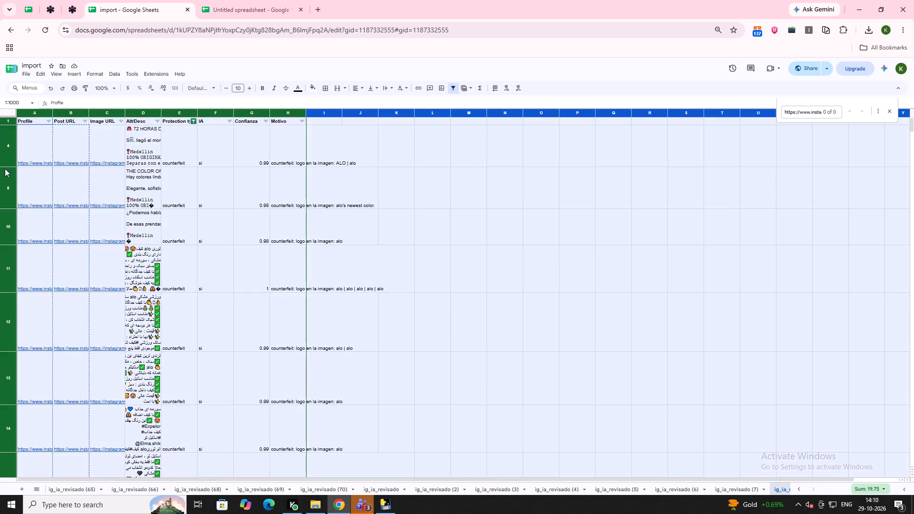
left_click_drag(7, 166, 13, 140)
left_click_drag(13, 140, 13, 140)
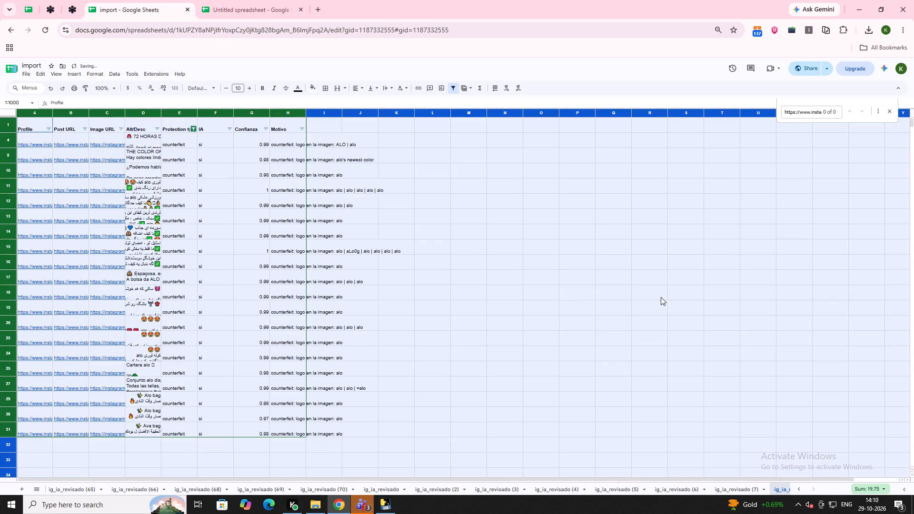
left_click(661, 297)
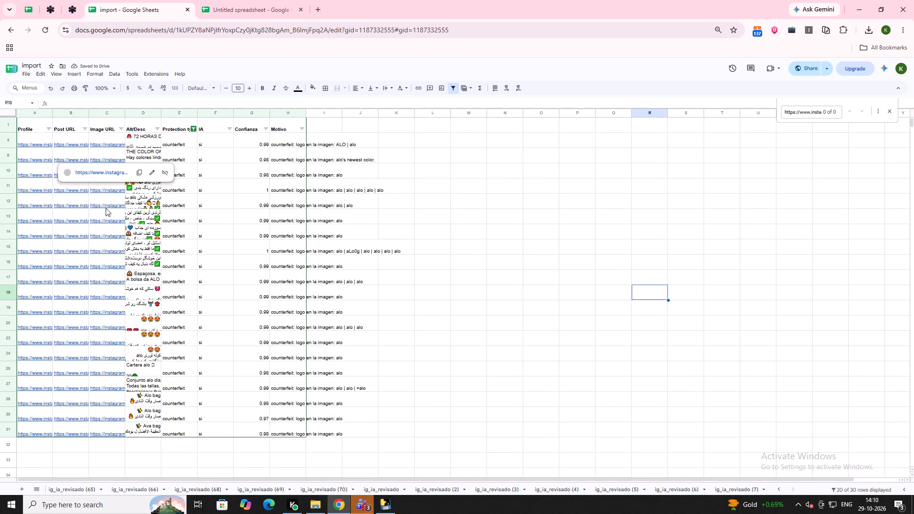
Search the imported review sheet for the copied compras__europa profile URL.
key("ctrl+f")
key("ctrl+v")
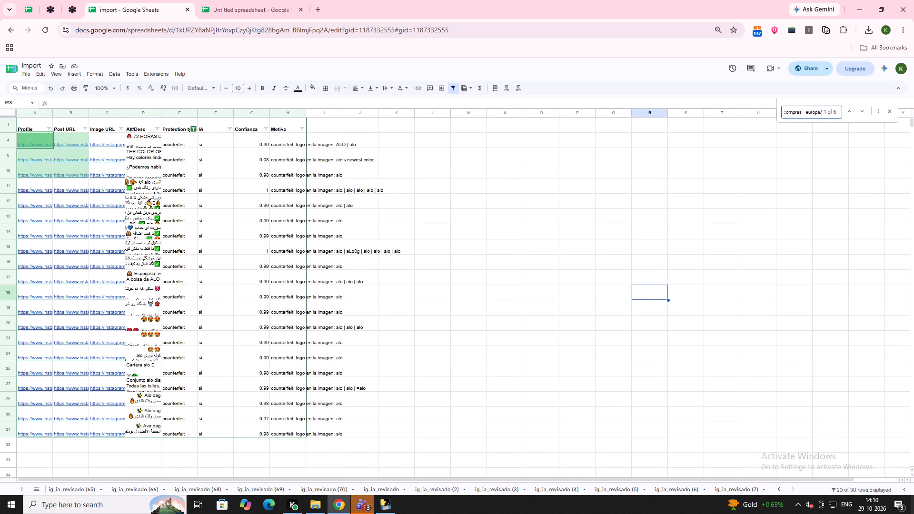
left_click(251, 0)
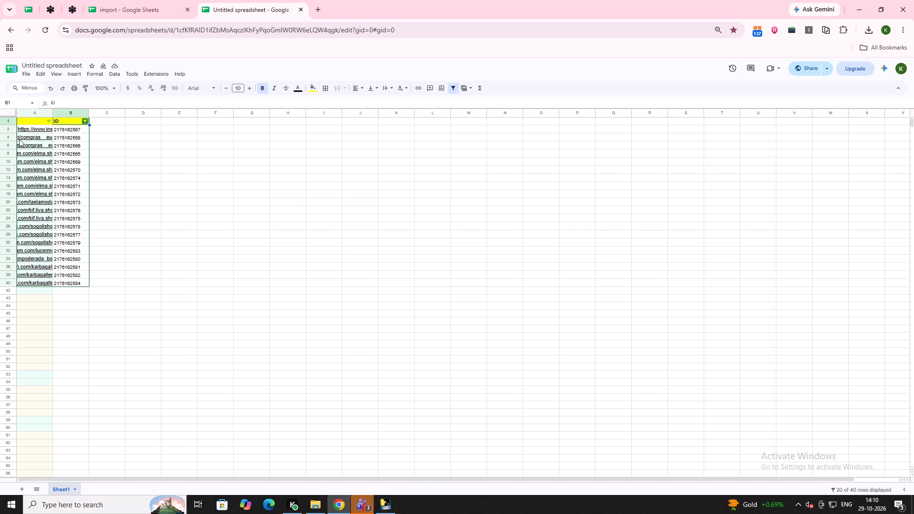
left_click(21, 128)
key("shift+Down")
key("shift+Down")
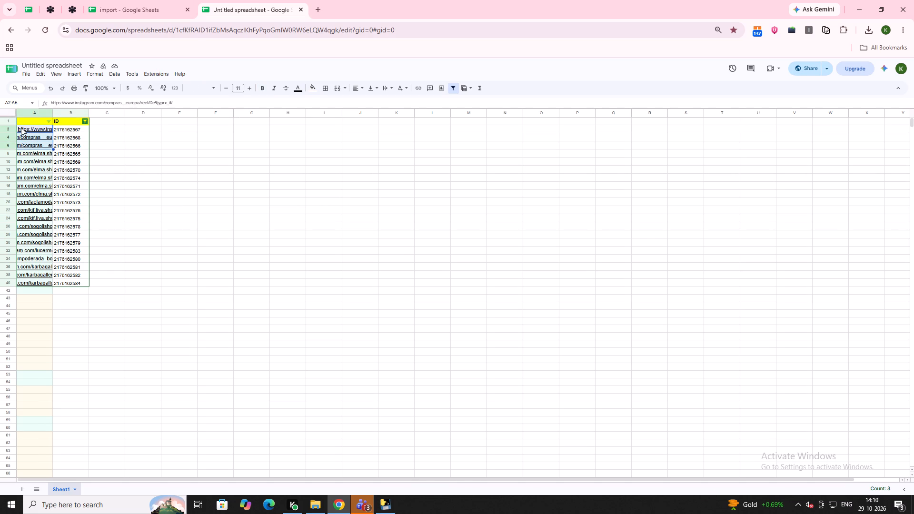
key("ctrl+c")
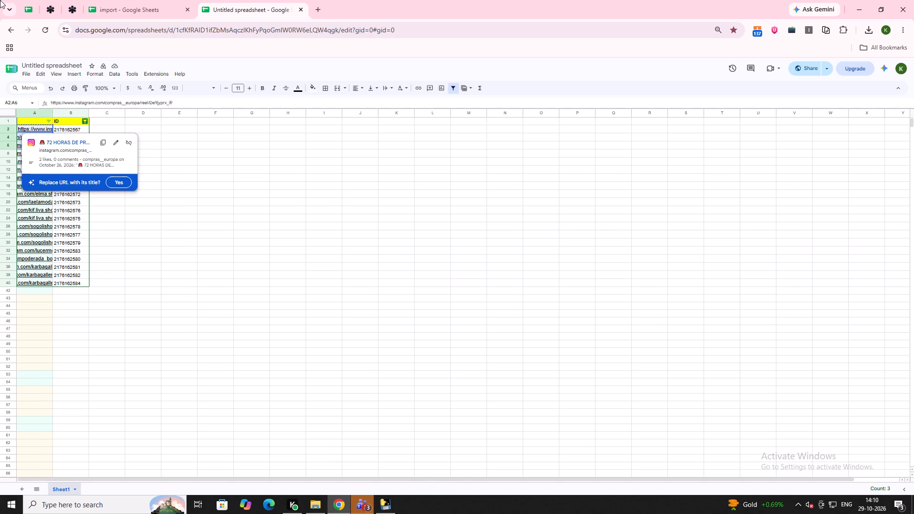
left_click(36, 0)
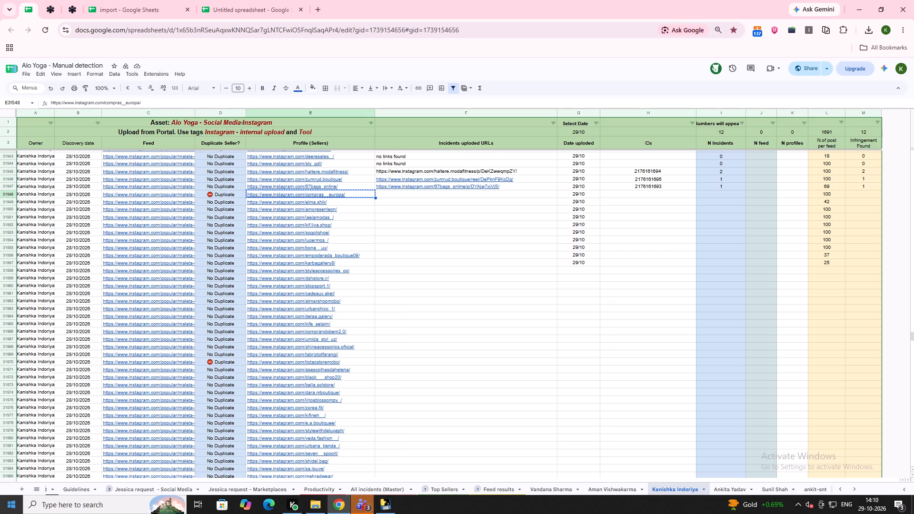
double_click(414, 194)
key("ctrl+v")
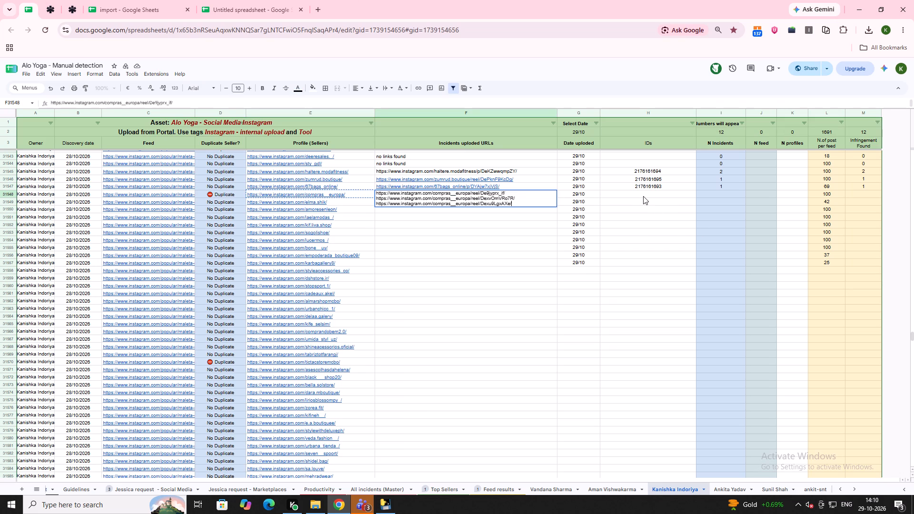
double_click(643, 196)
left_click(229, 5)
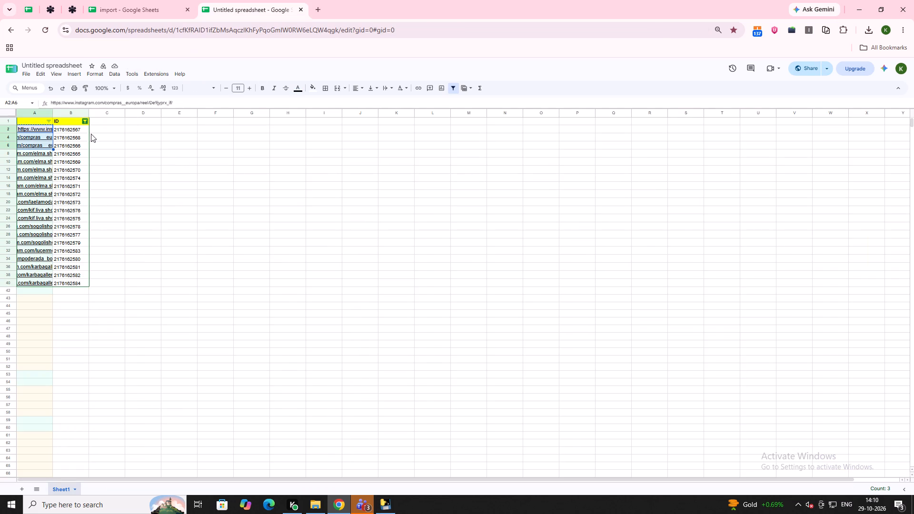
left_click(80, 129)
key("shift+Down")
key("shift+Down")
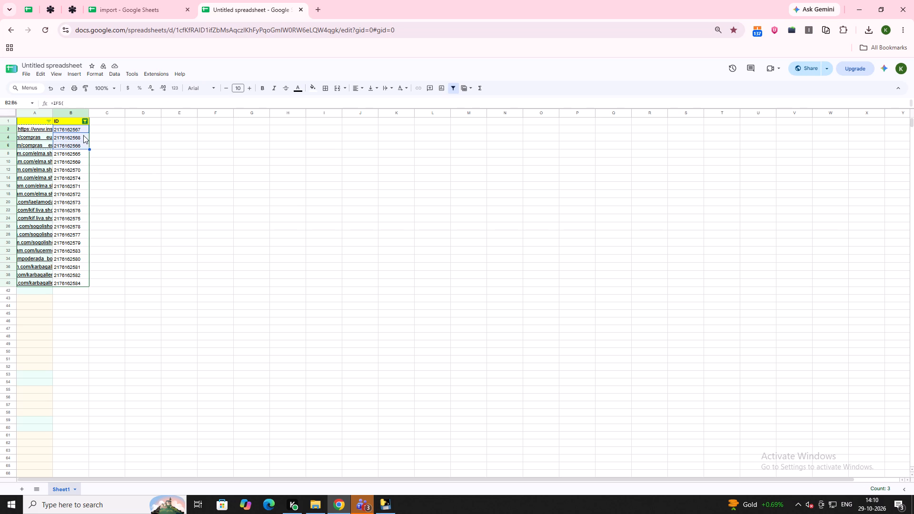
key("ctrl+c")
left_click(28, 4)
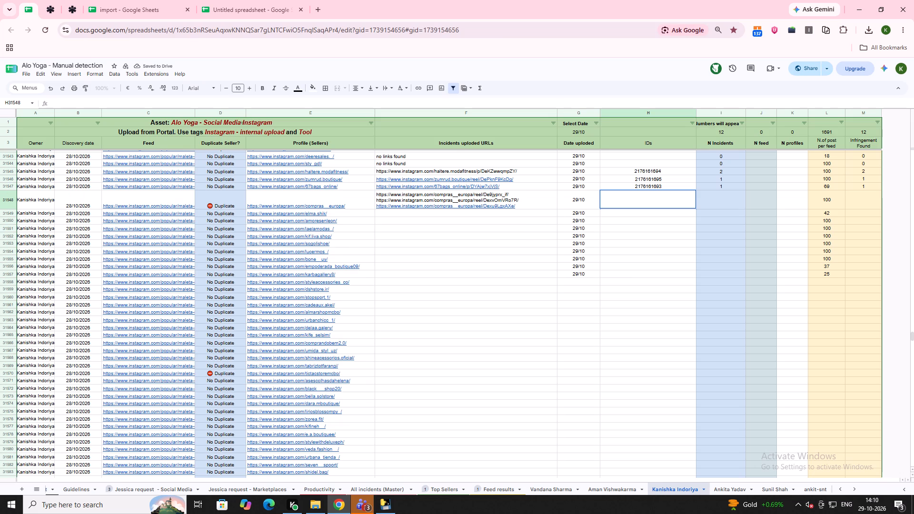
Fill the compras__europa seller row with its copied incident IDs, 3 for N Incidents and 3 for Infringement Found.
key("ctrl+v")
left_click(718, 200)
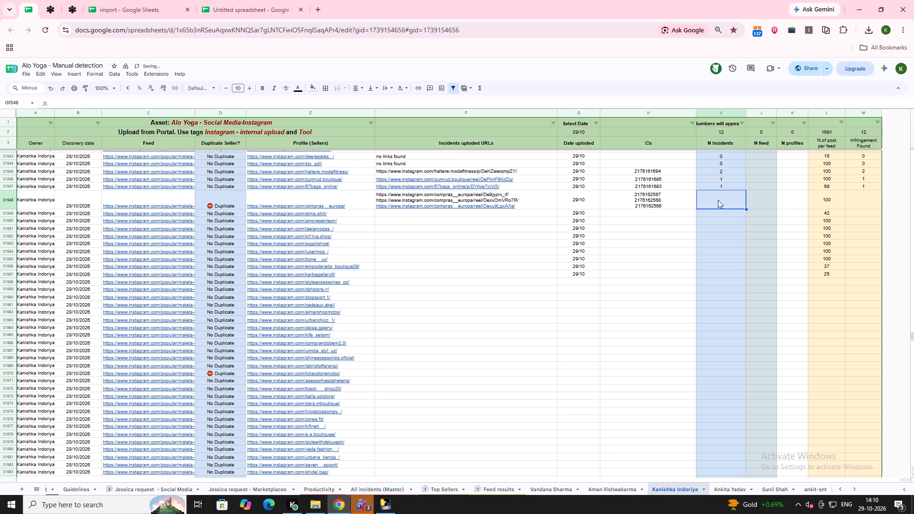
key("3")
key("Right")
key("Right")
key("Right")
key("Right")
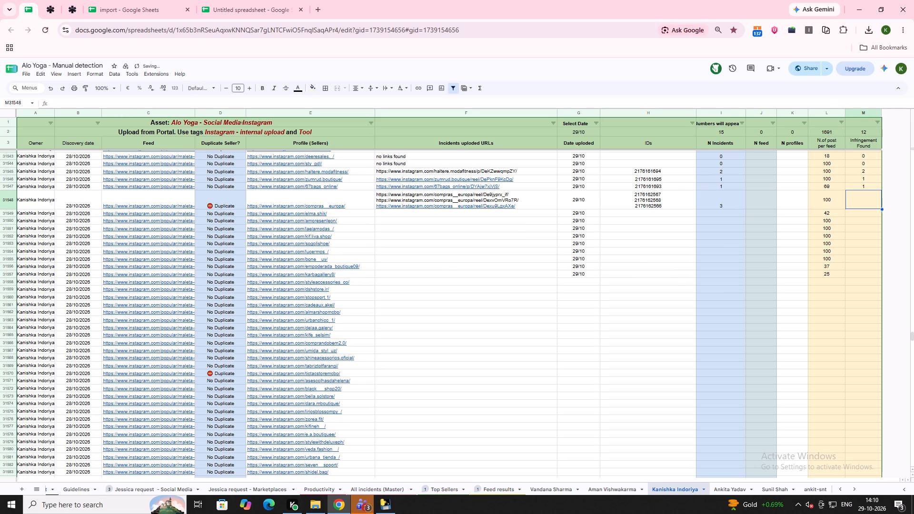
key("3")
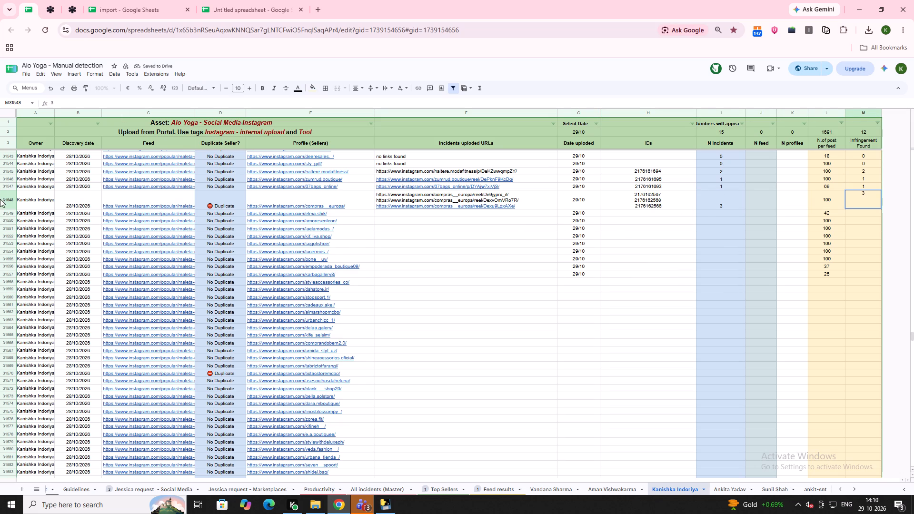
Resize the compras__europa seller's row 31548 to a height of 21 pixels.
right_click(0, 199)
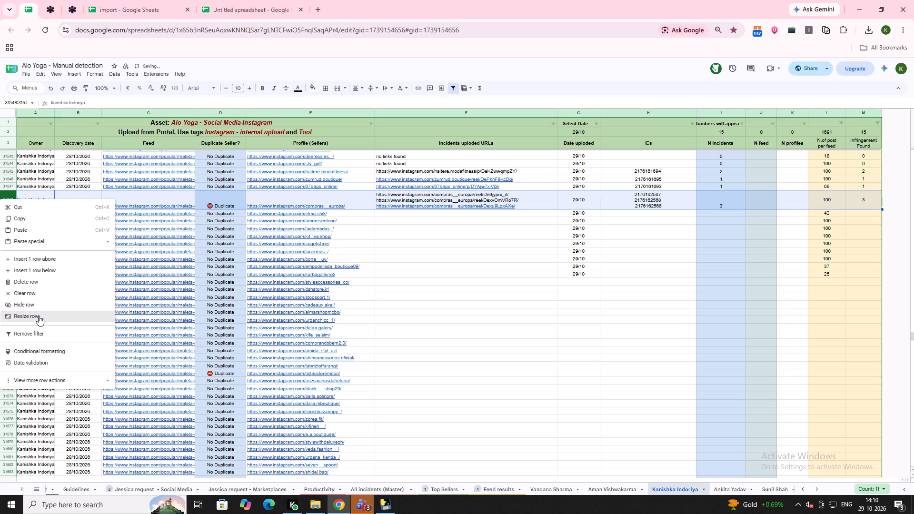
left_click(39, 316)
left_click(463, 256)
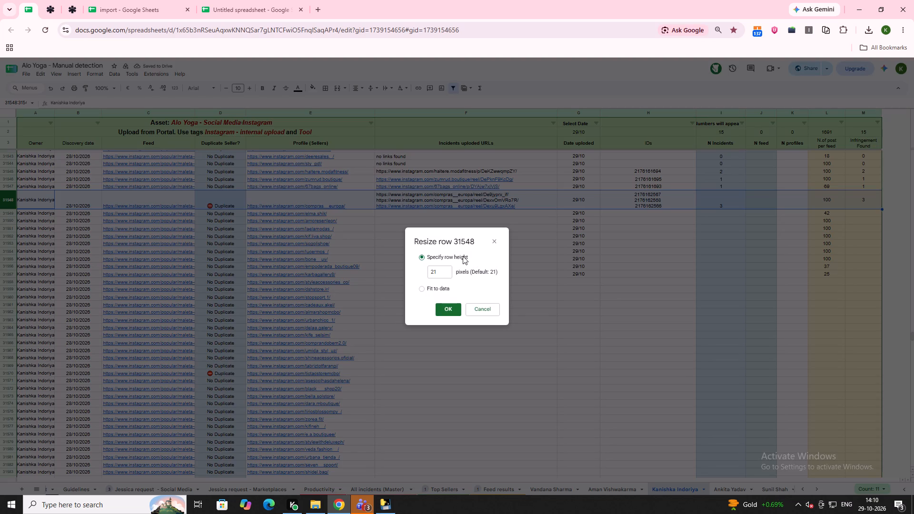
left_click(442, 312)
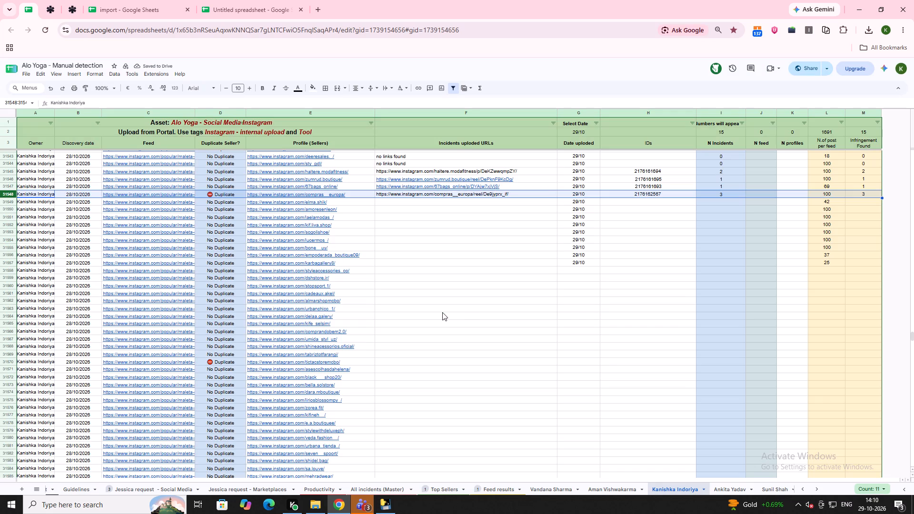
left_click(383, 203)
left_click(370, 200)
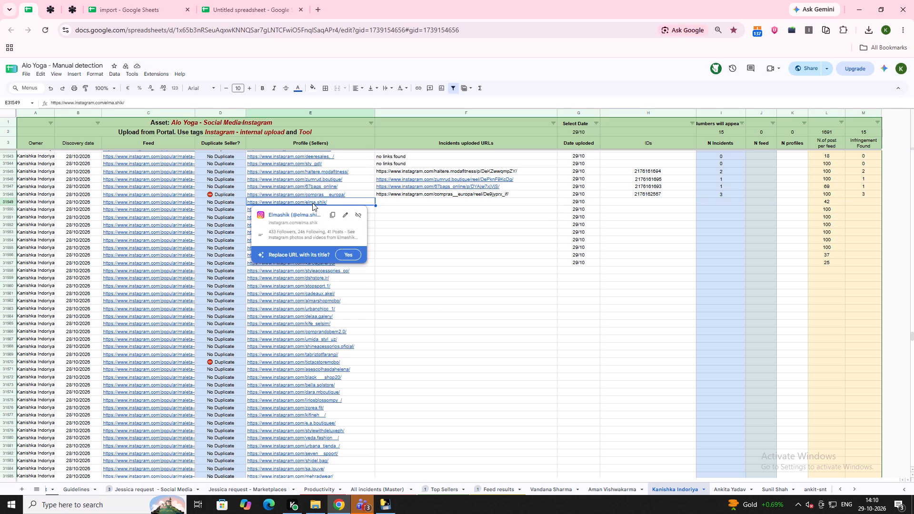
left_click(308, 202)
left_click(307, 215)
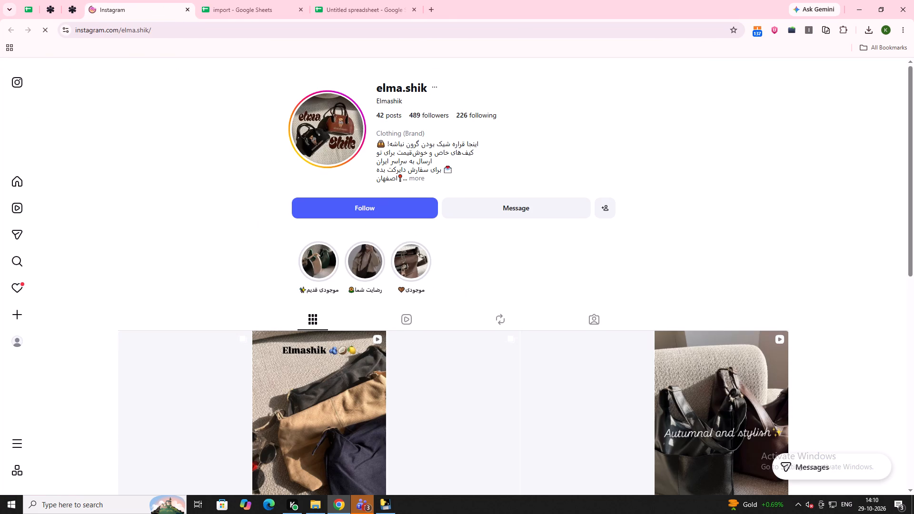
left_click(416, 180)
right_click(538, 169)
left_click(584, 357)
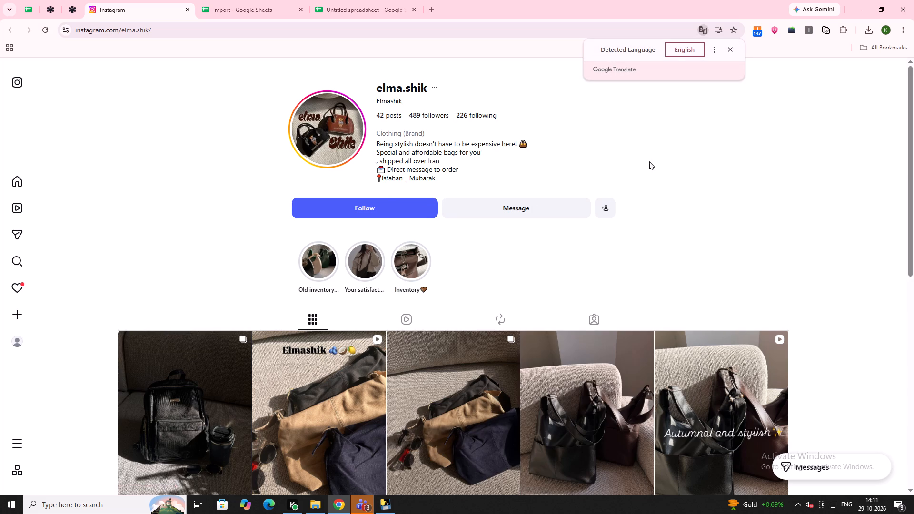
scroll(582, 200, "down", 6)
scroll(569, 216, "up", 4)
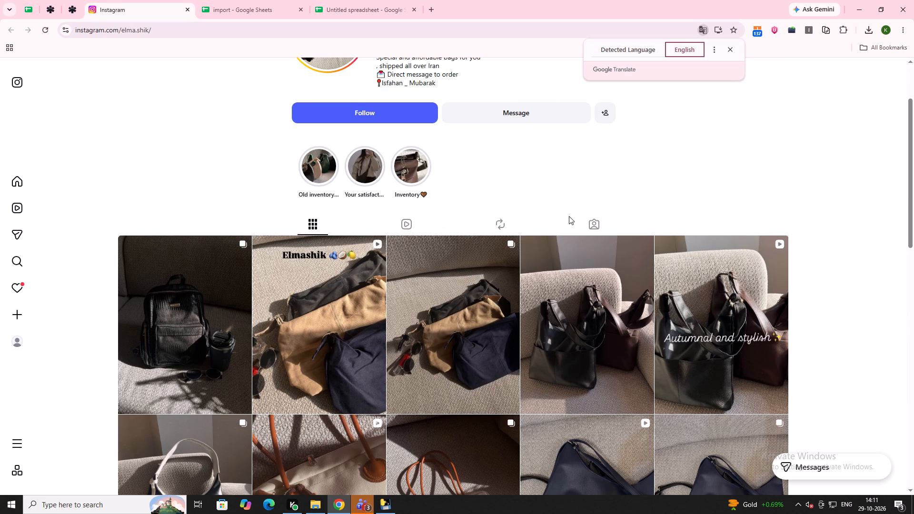
key("ctrl+w")
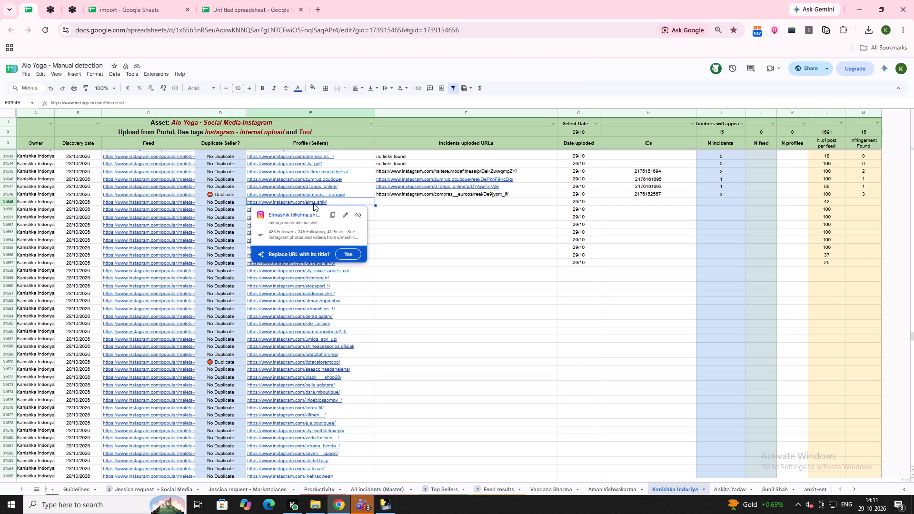
left_click(312, 202)
key("ctrl+c")
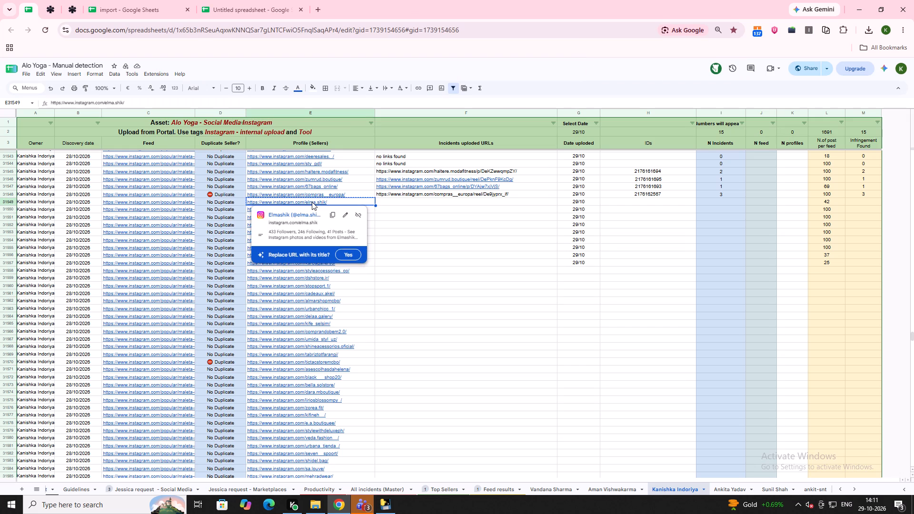
left_click(136, 0)
key("ctrl+f")
key("ctrl+v")
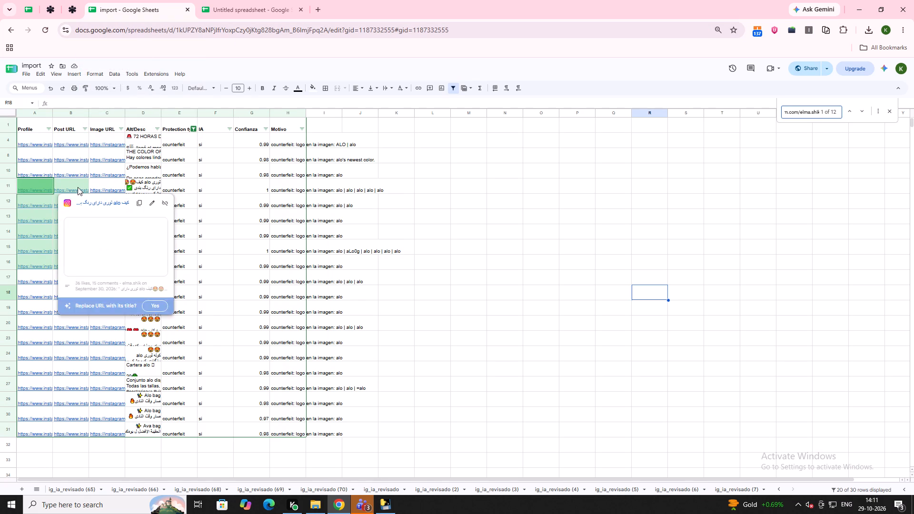
left_click_drag(78, 187, 75, 264)
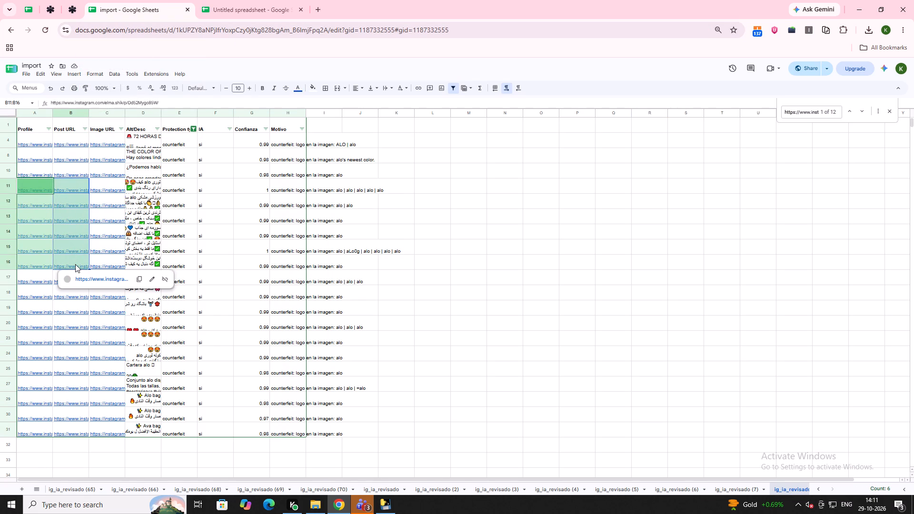
left_click(230, 0)
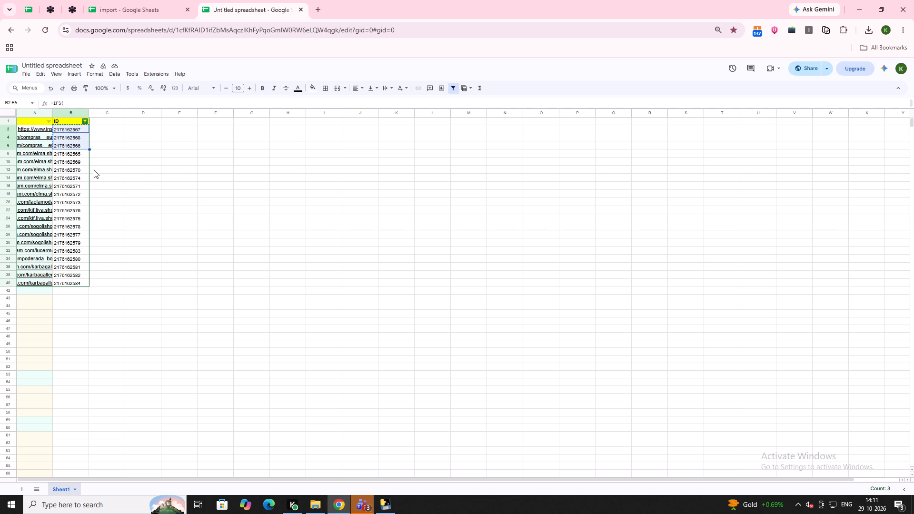
left_click(34, 153)
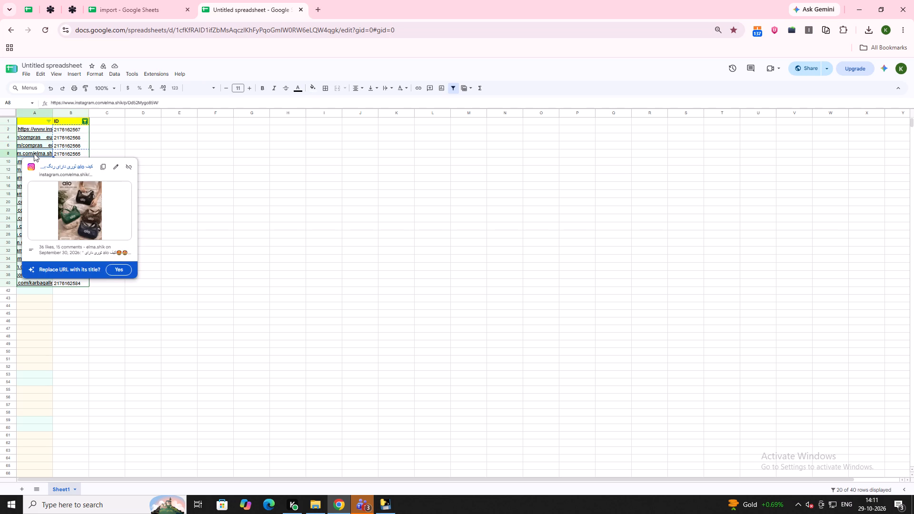
key("shift+Down")
key("shift+Down")
key("shift+Down")
key("shift+Down")
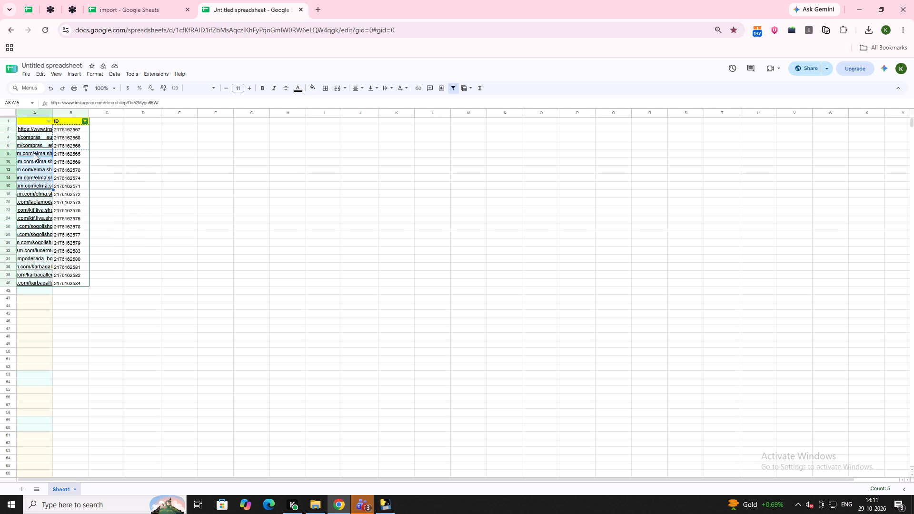
key("shift+Down")
key("ctrl+c")
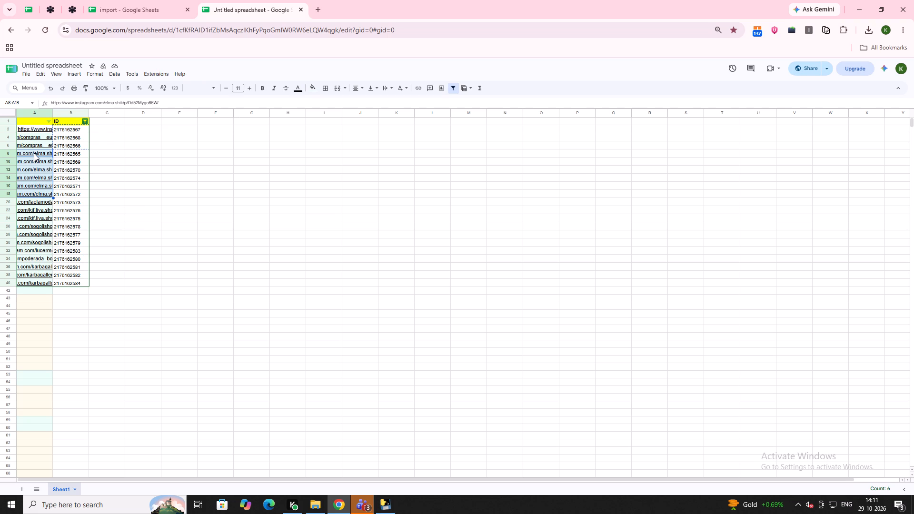
left_click(33, 0)
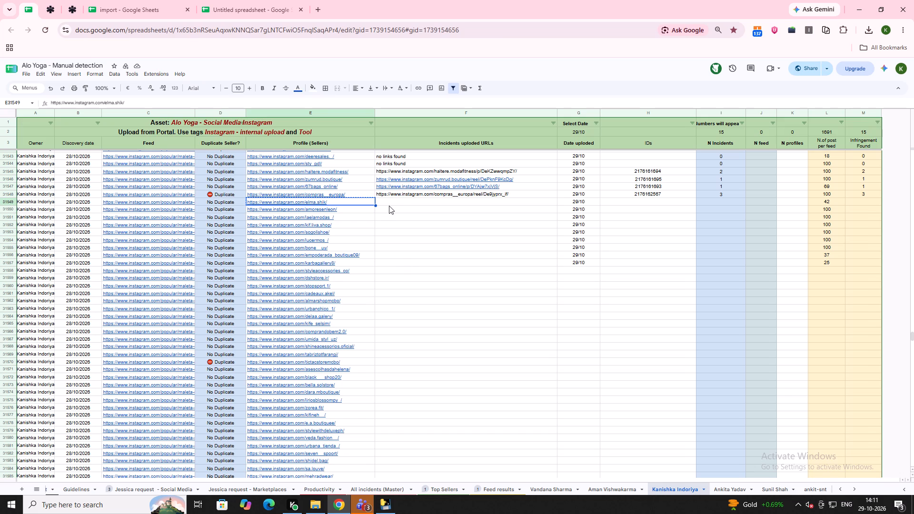
double_click(389, 204)
key("ctrl+v")
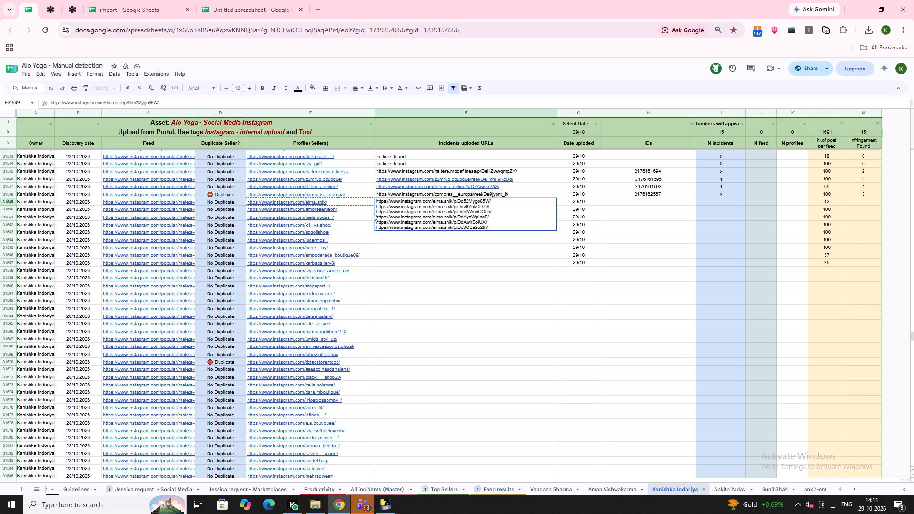
double_click(611, 203)
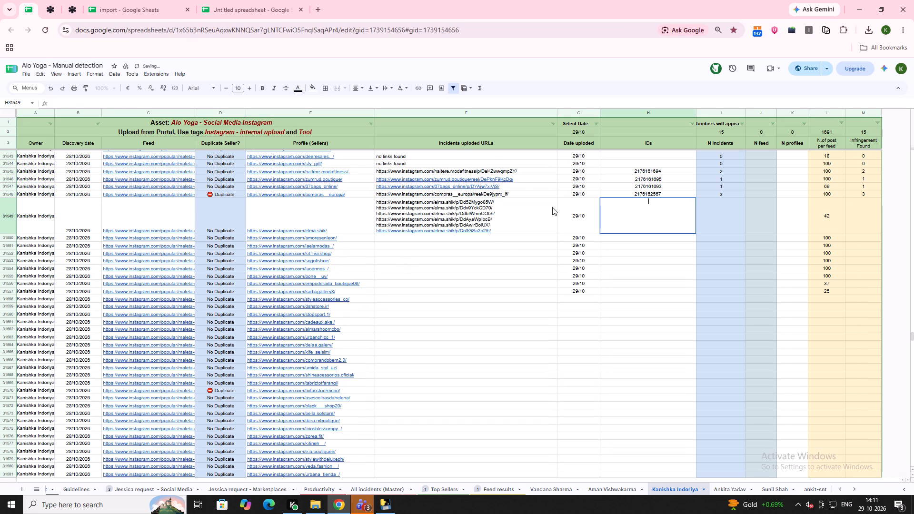
left_click(232, 0)
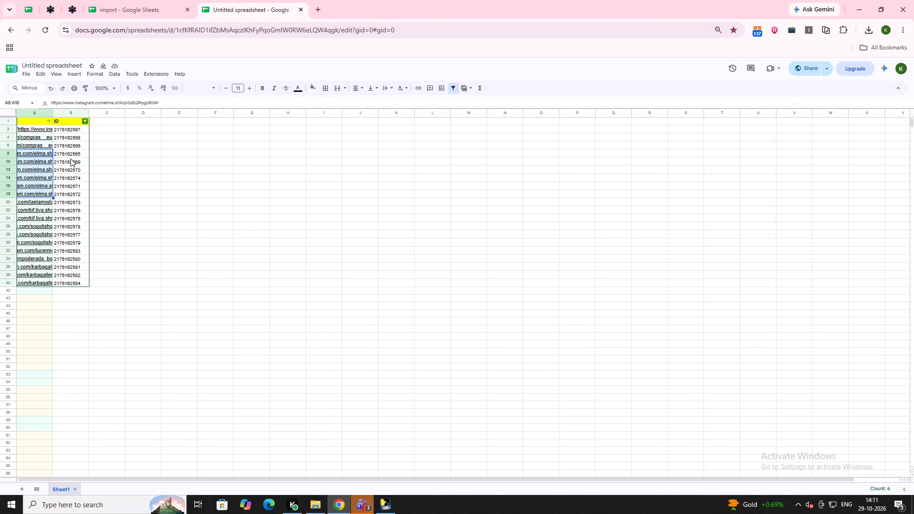
left_click(71, 153)
key("shift+Down")
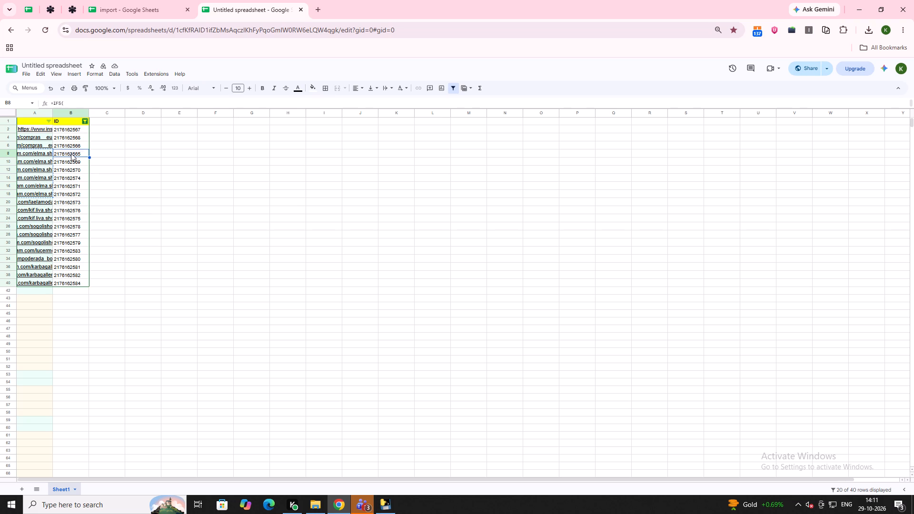
key("shift+Down")
key("shift+Down")
key("shift+Down")
key("shift+Down")
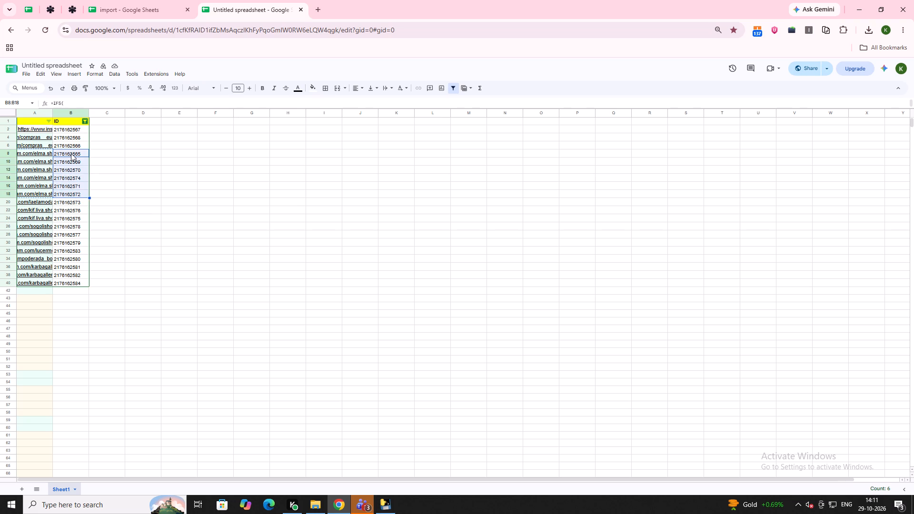
key("ctrl+c")
left_click(30, 0)
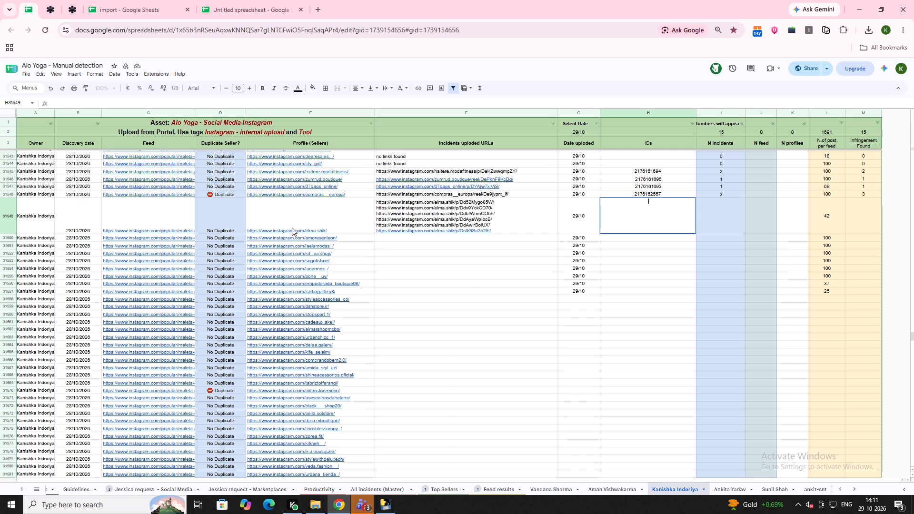
key("ctrl+v")
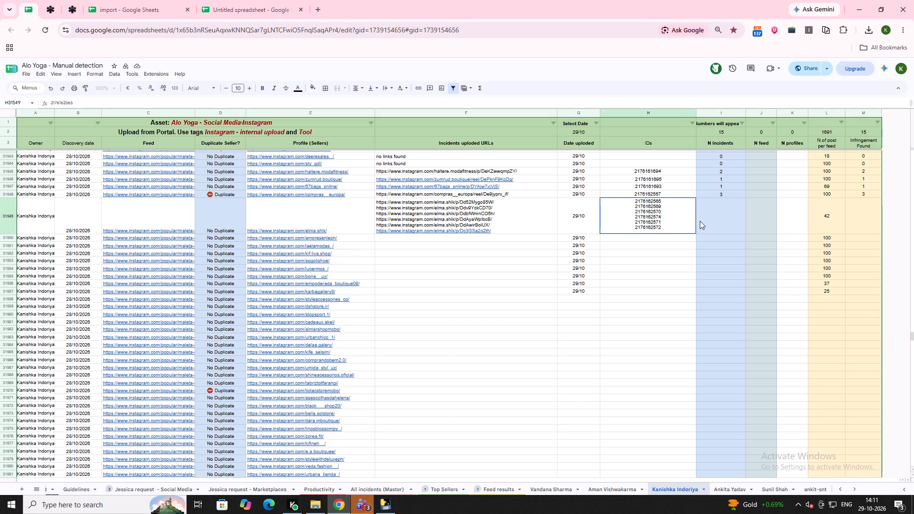
left_click(702, 219)
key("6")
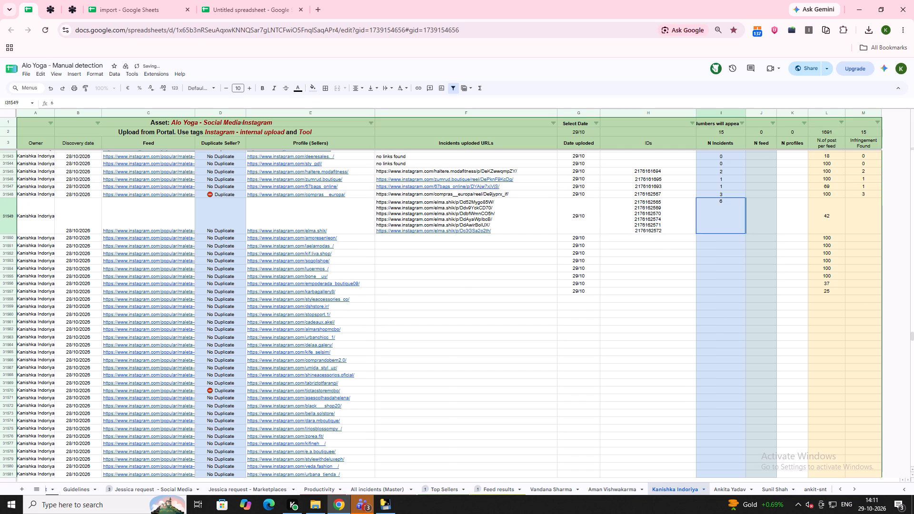
key("Right")
key("Right")
key("Right")
key("Right")
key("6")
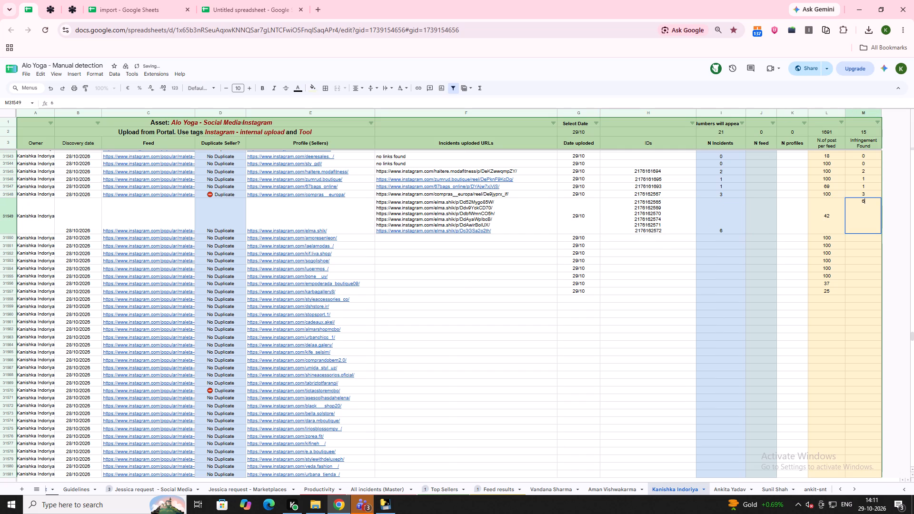
right_click(0, 222)
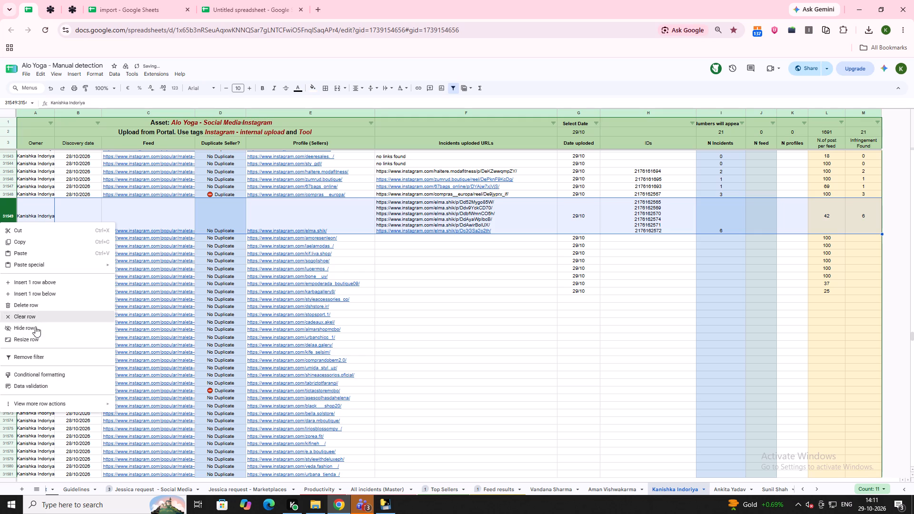
left_click(37, 335)
left_click(451, 254)
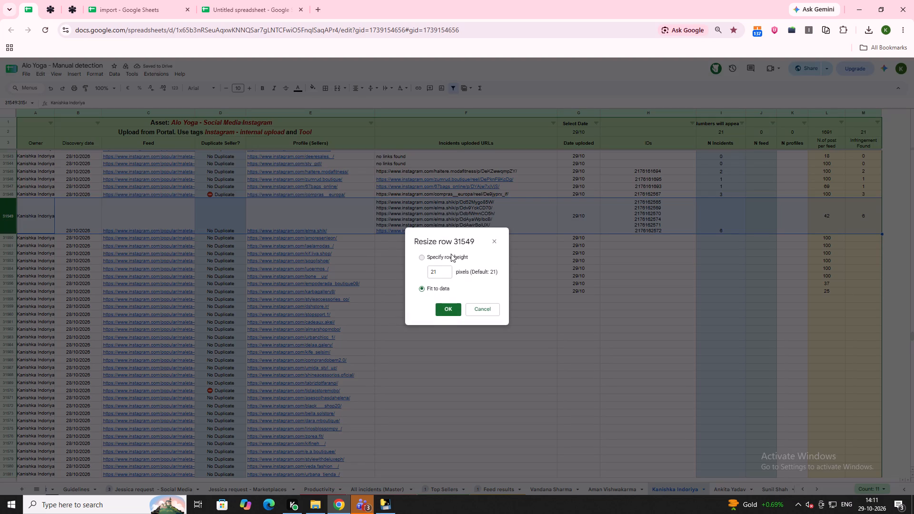
left_click(445, 310)
left_click(445, 292)
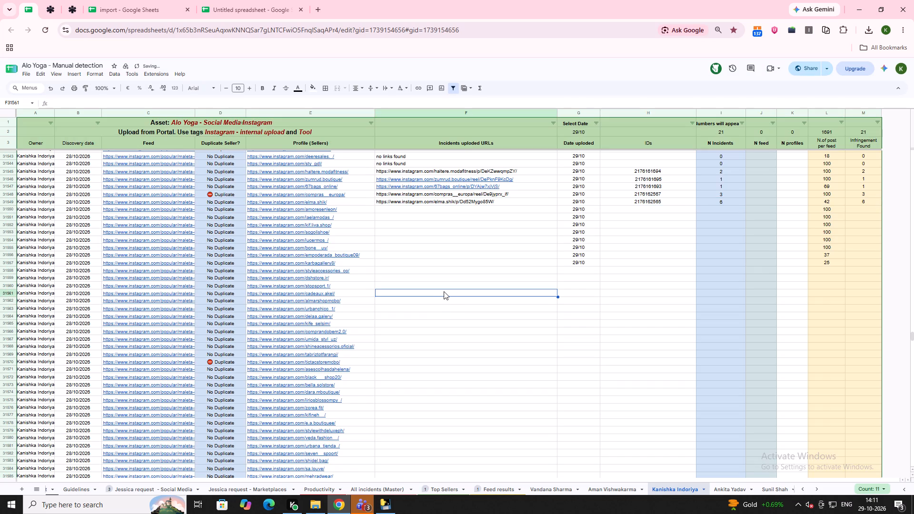
left_click(363, 212)
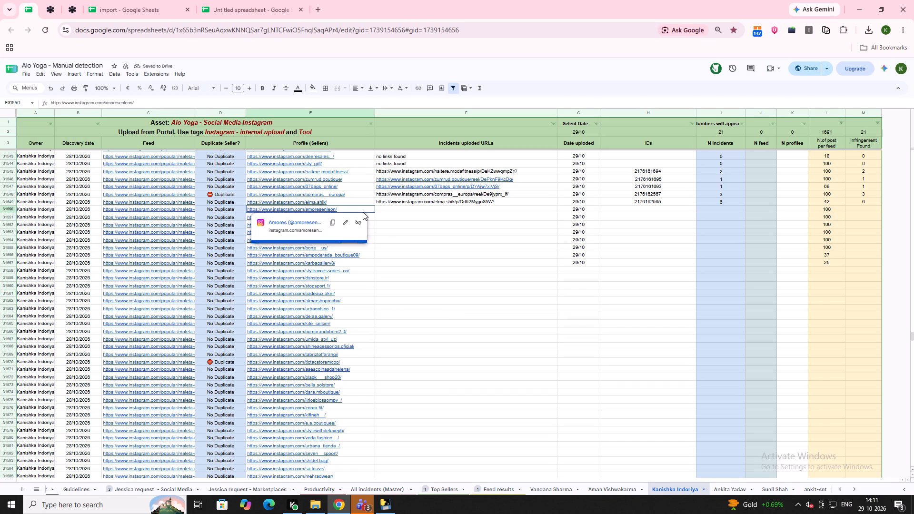
left_click(328, 209)
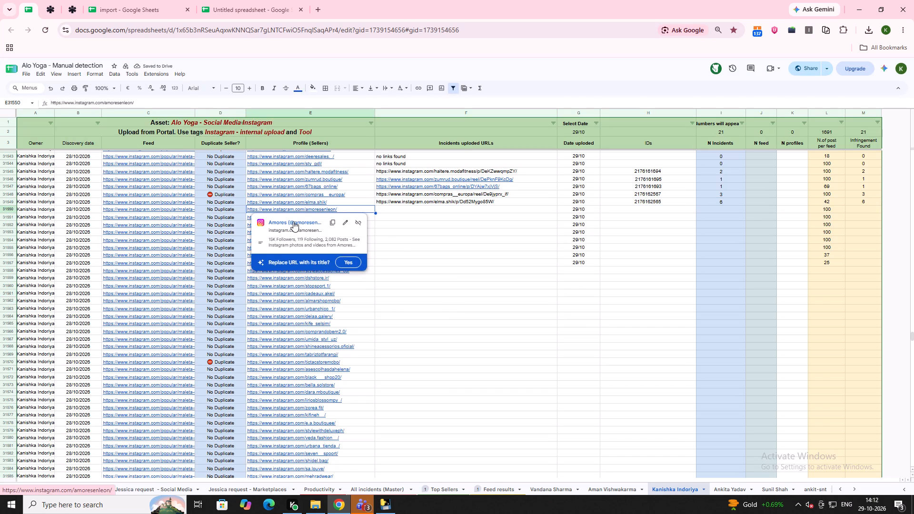
key("ctrl+c")
left_click(119, 0)
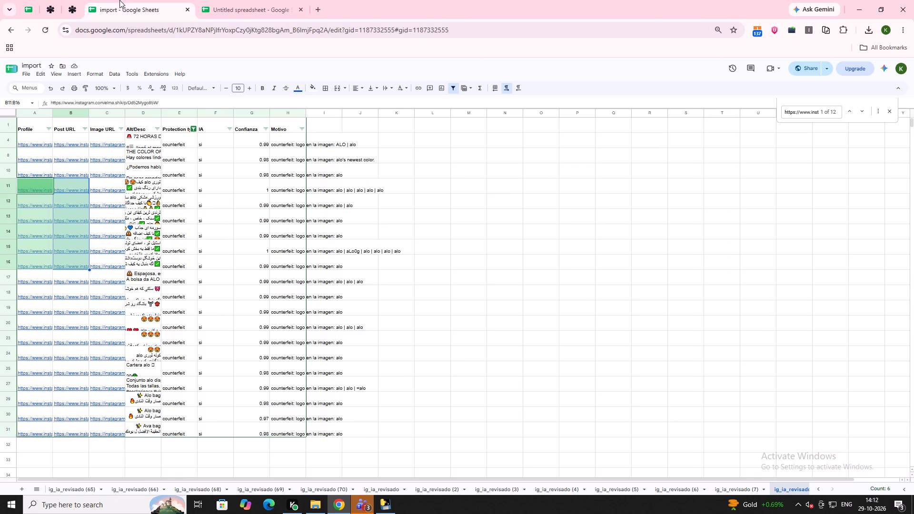
key("ctrl+f")
key("ctrl+v")
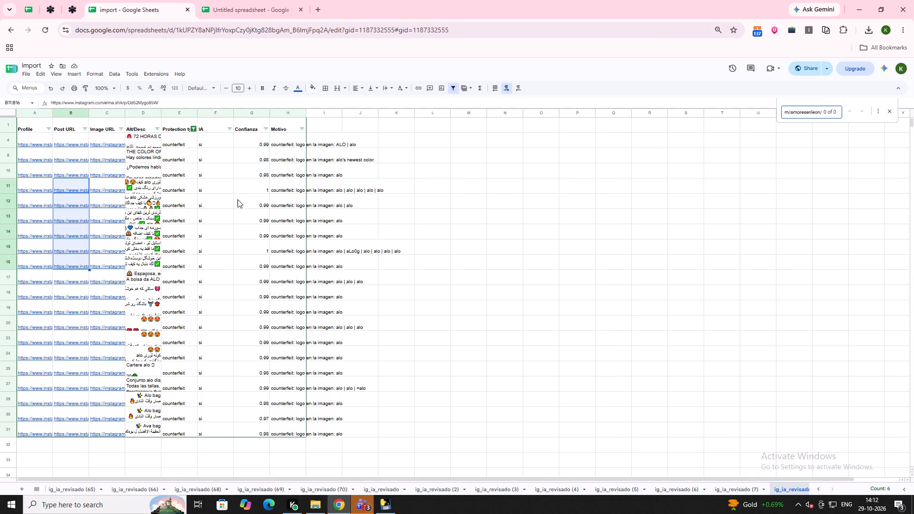
left_click(33, 0)
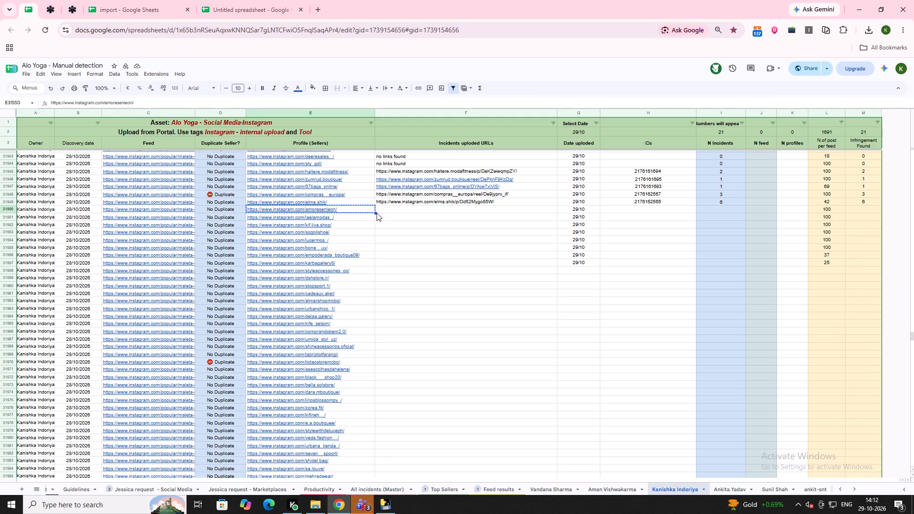
key("ctrl+c")
left_click(129, 0)
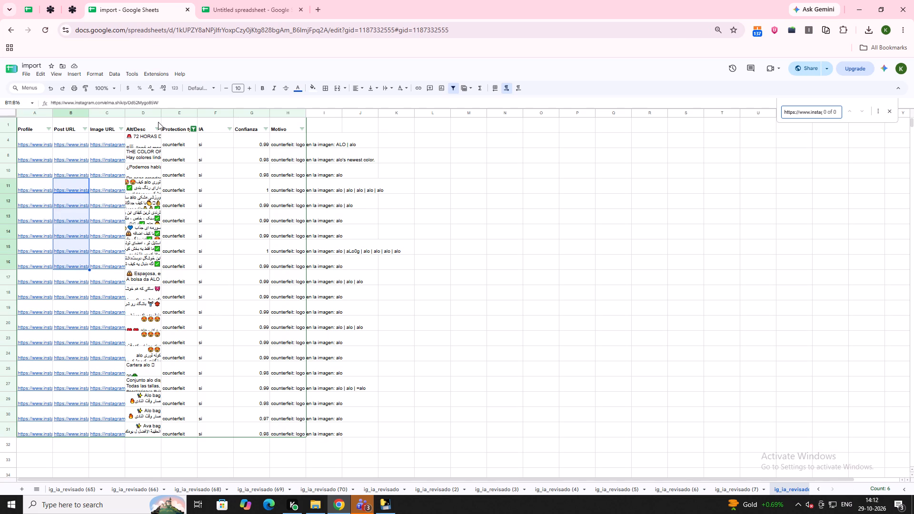
key("ctrl+f")
key("ctrl+v")
left_click(35, 0)
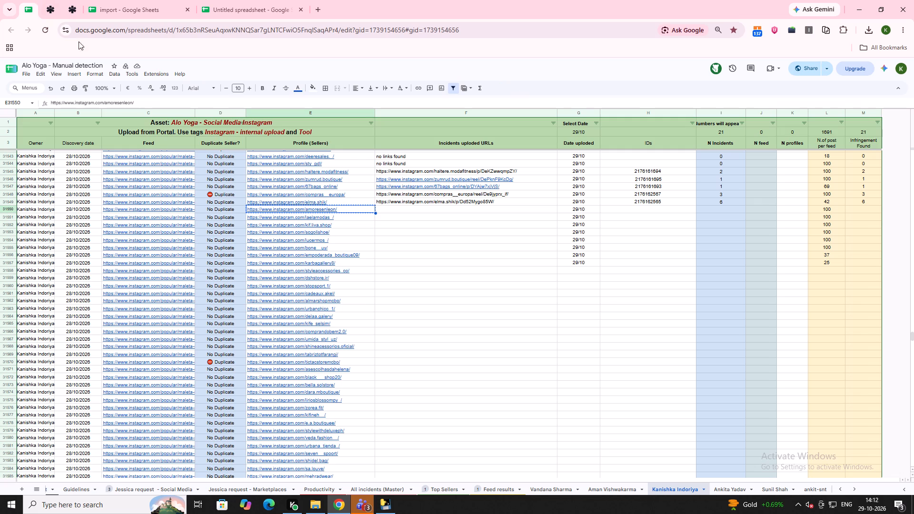
double_click(380, 208)
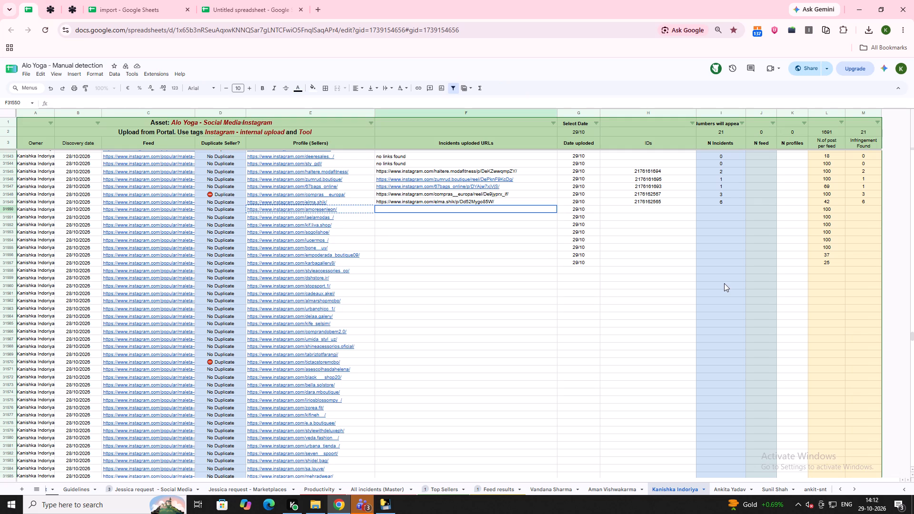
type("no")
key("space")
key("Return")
left_click(729, 211)
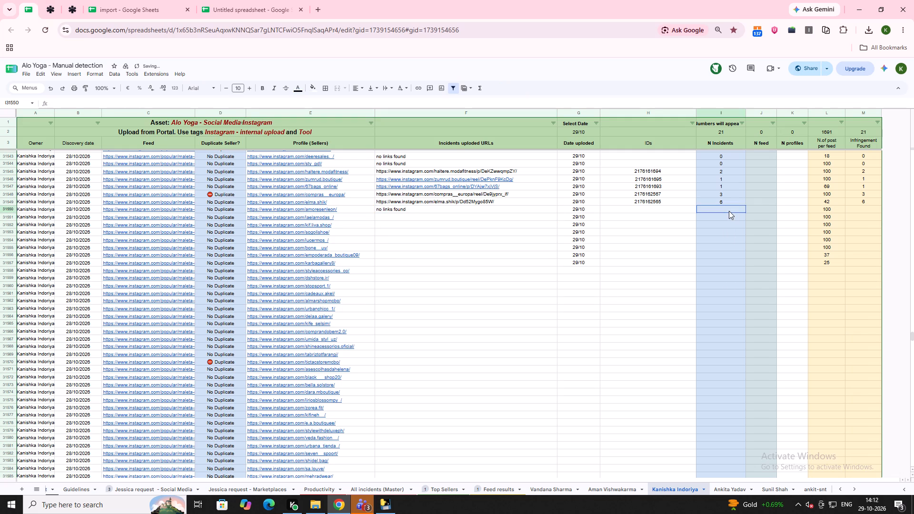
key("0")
key("Right")
key("Right")
key("Right")
key("Right")
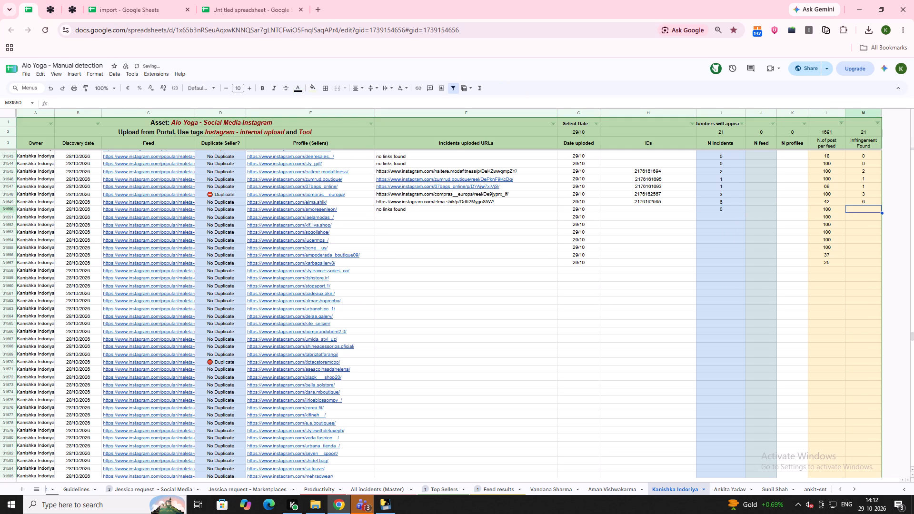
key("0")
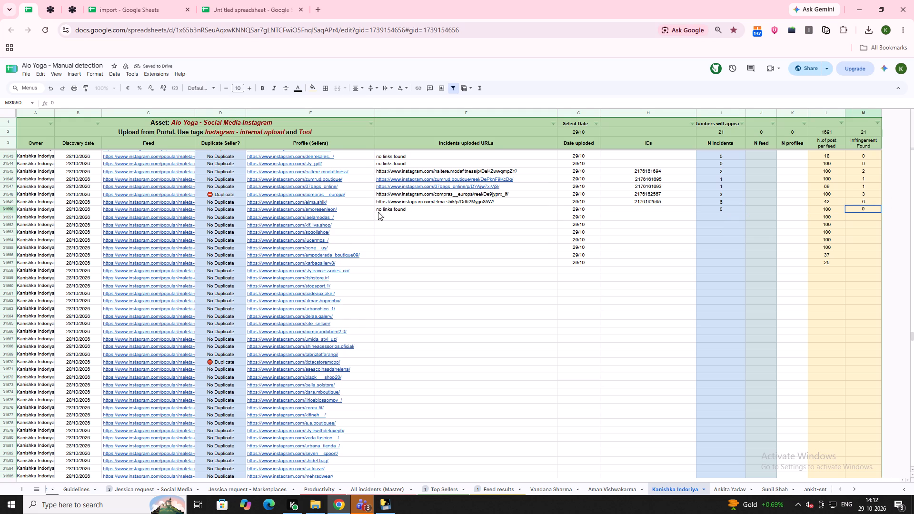
Search the import spreadsheet for the laelamodas_ profile URL copied from the detection sheet.
left_click(369, 217)
left_click(318, 216)
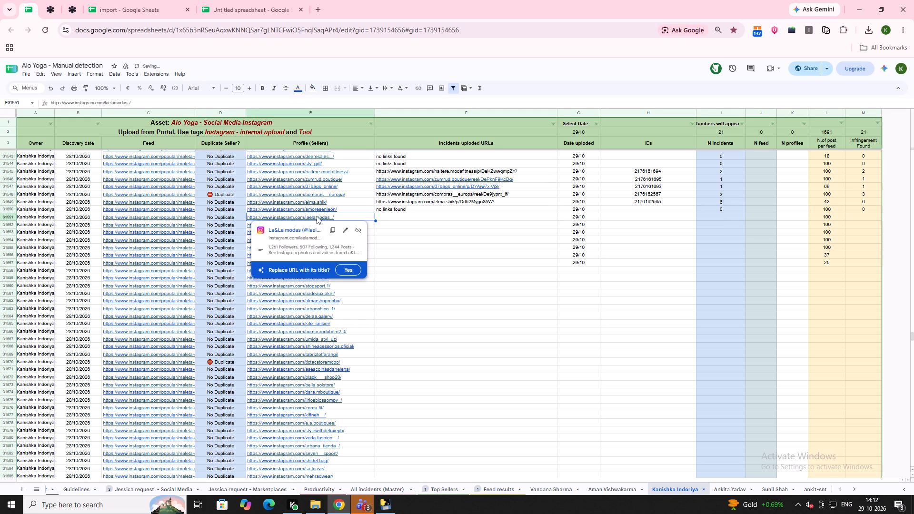
key("ctrl+c")
left_click(150, 0)
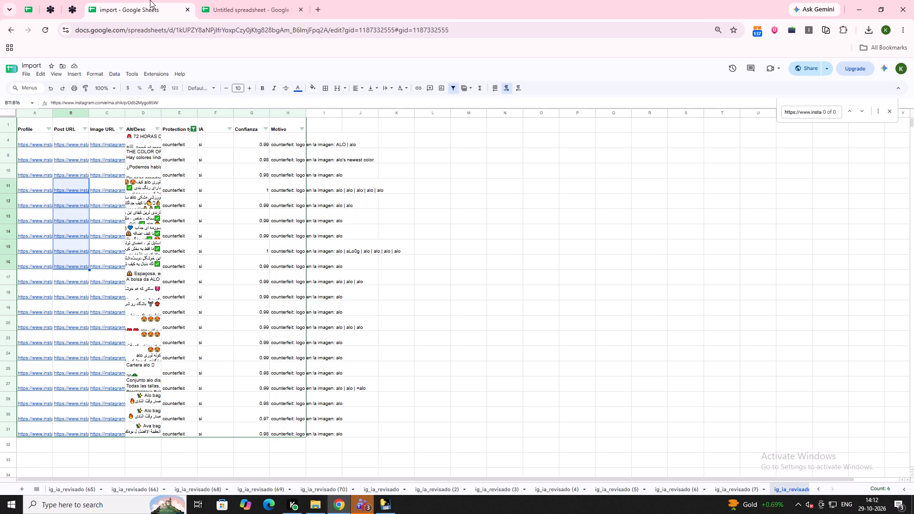
key("ctrl+f")
key("ctrl+v")
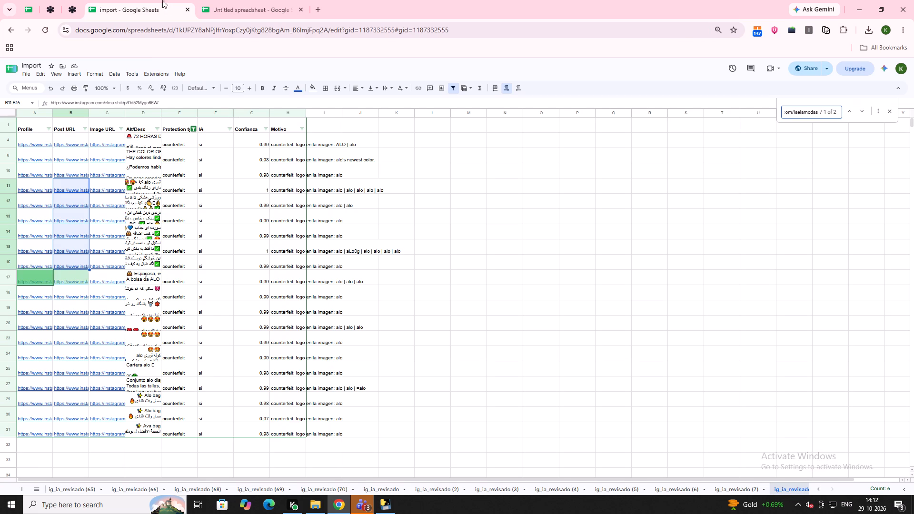
Copy the laelamodas_ reel URL from the untitled spreadsheet into that seller's Incidents uploaded URLs cell in the detection sheet.
left_click(209, 0)
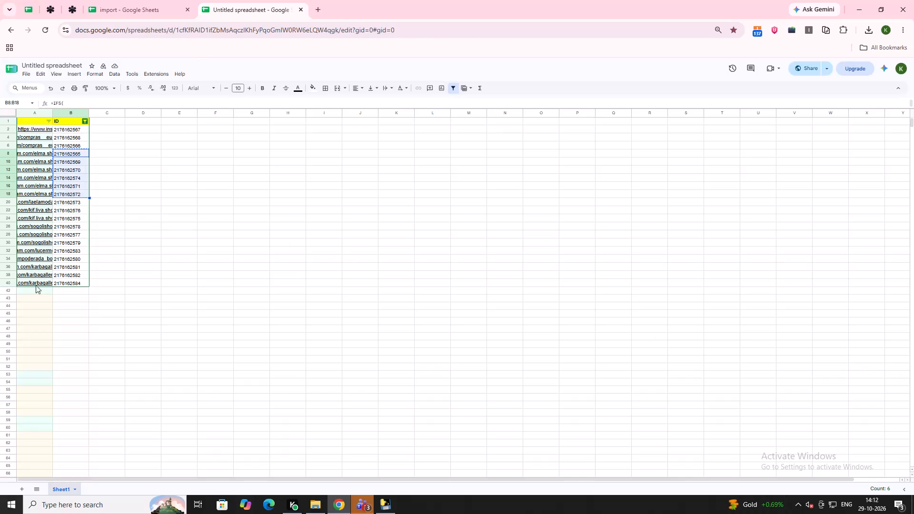
left_click(50, 202)
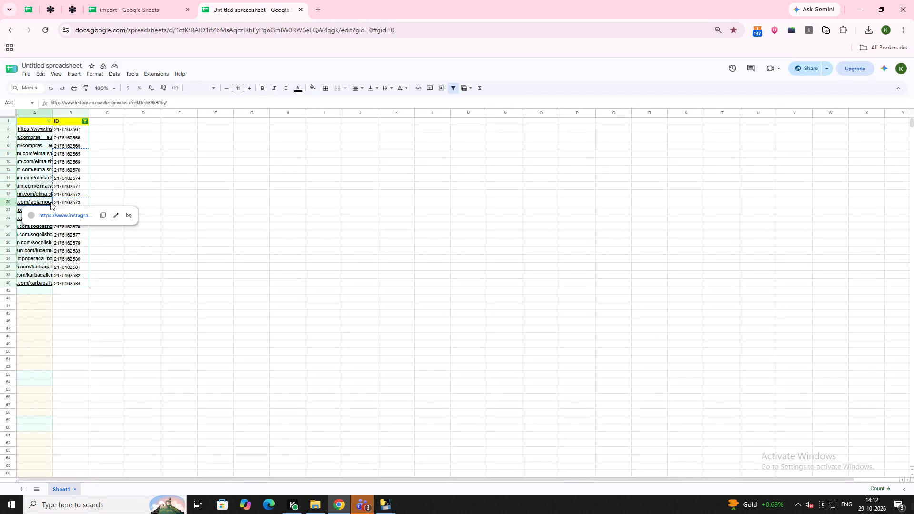
key("ctrl+v")
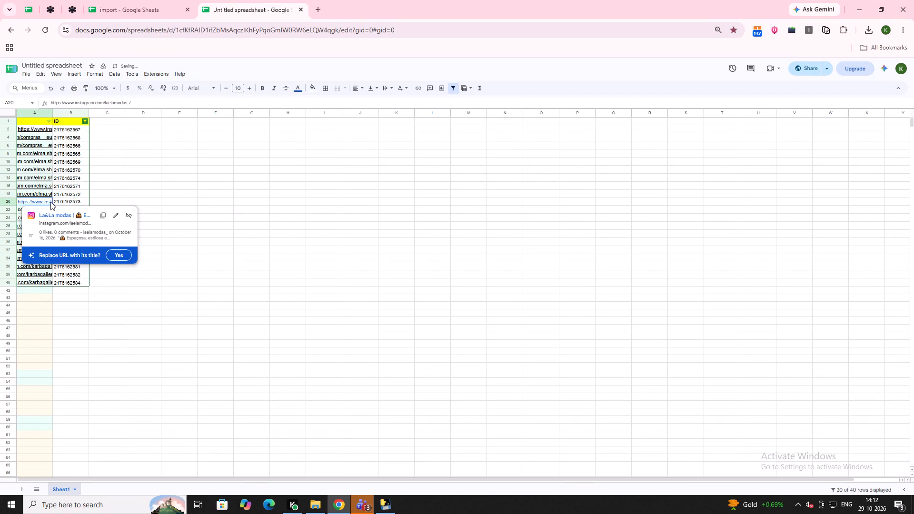
key("ctrl+z")
key("ctrl+c")
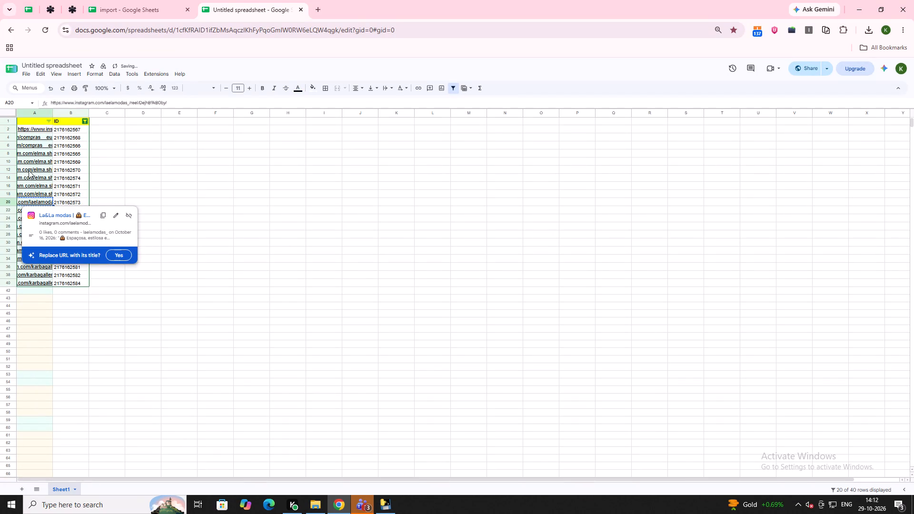
left_click(25, 0)
double_click(400, 214)
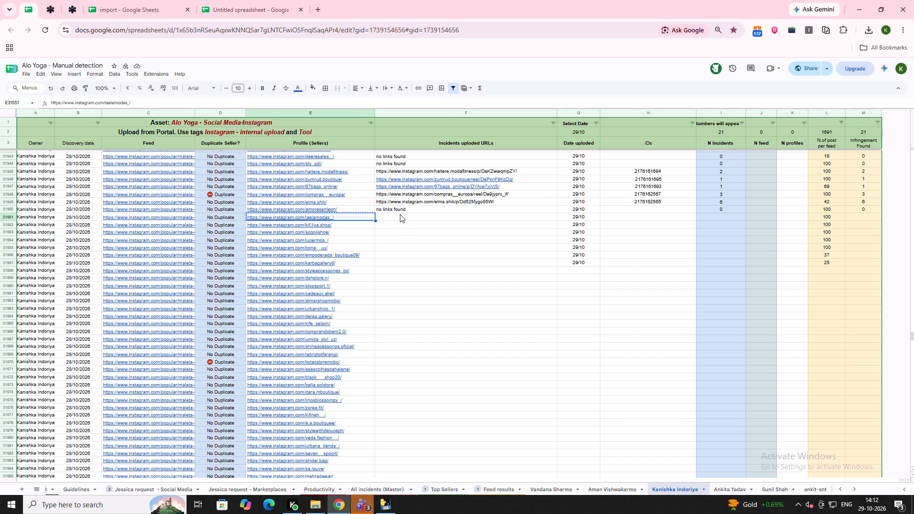
key("ctrl+v")
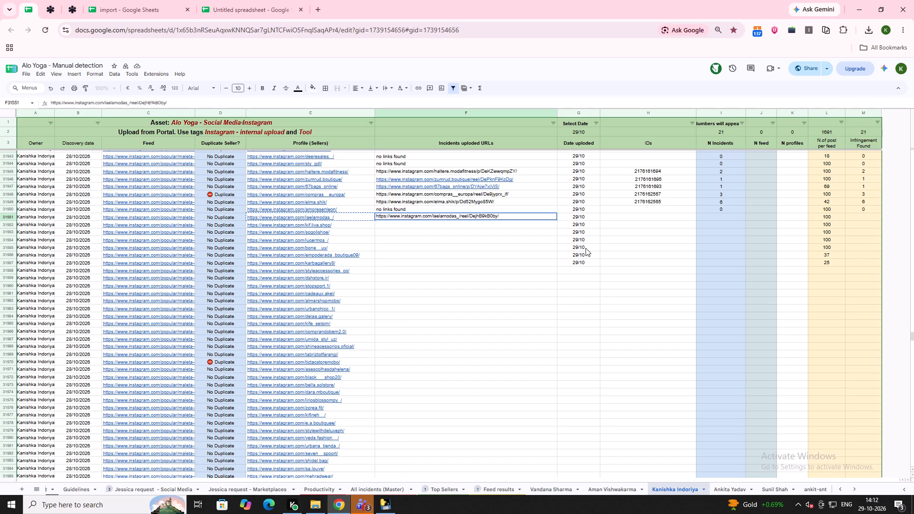
double_click(616, 219)
left_click(262, 0)
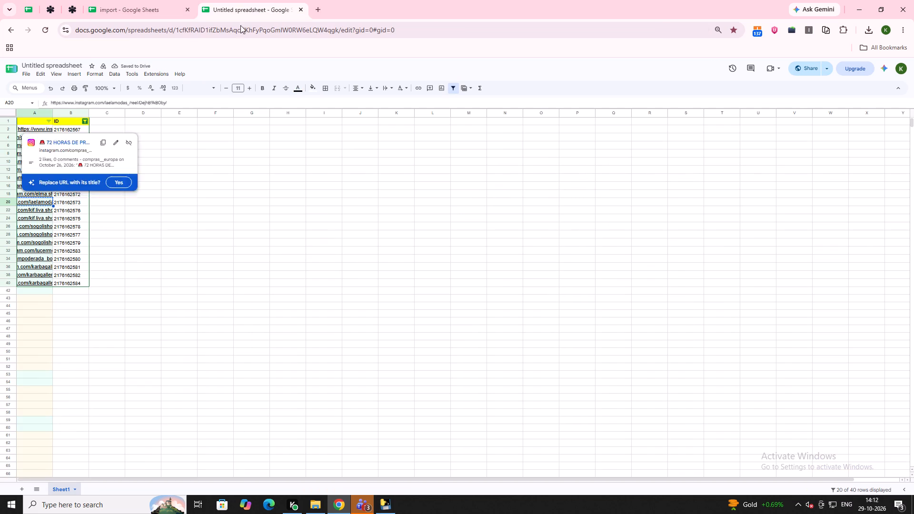
left_click(73, 202)
key("ctrl+c")
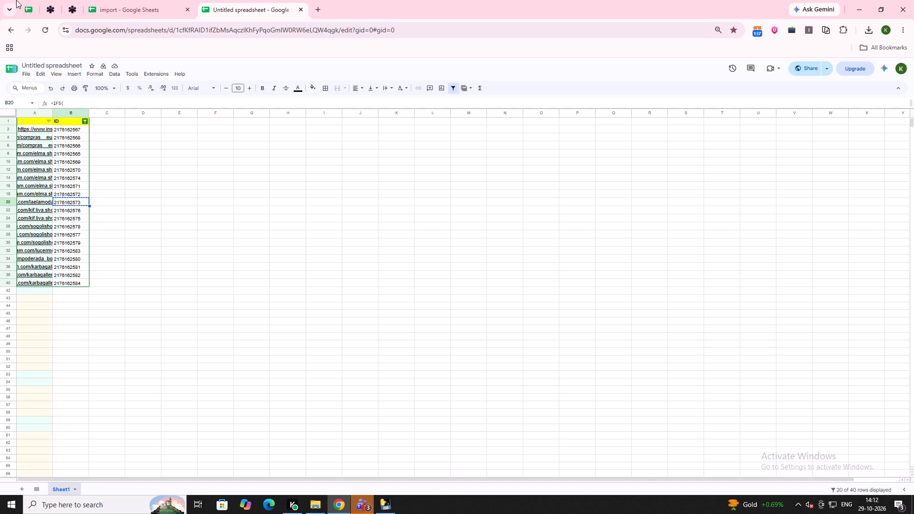
left_click(18, 0)
key("ctrl+v")
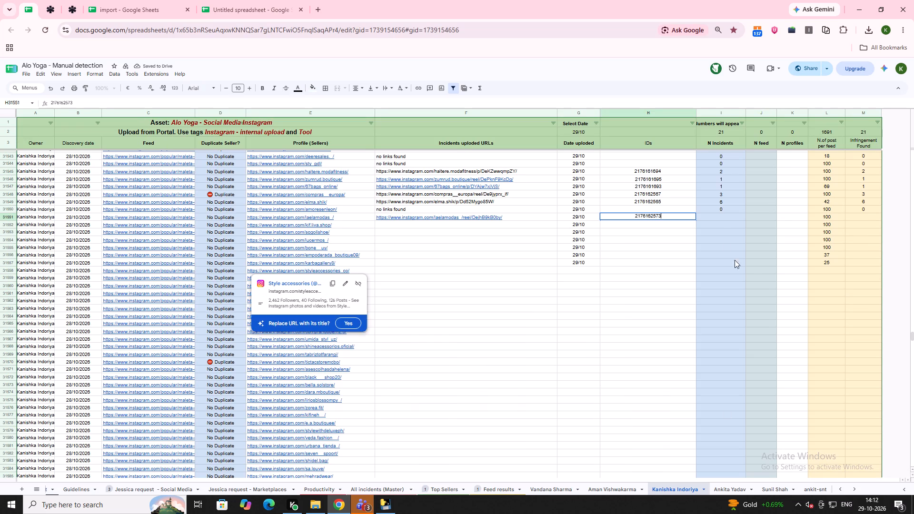
left_click(716, 217)
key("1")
key("Right")
key("Right")
key("Right")
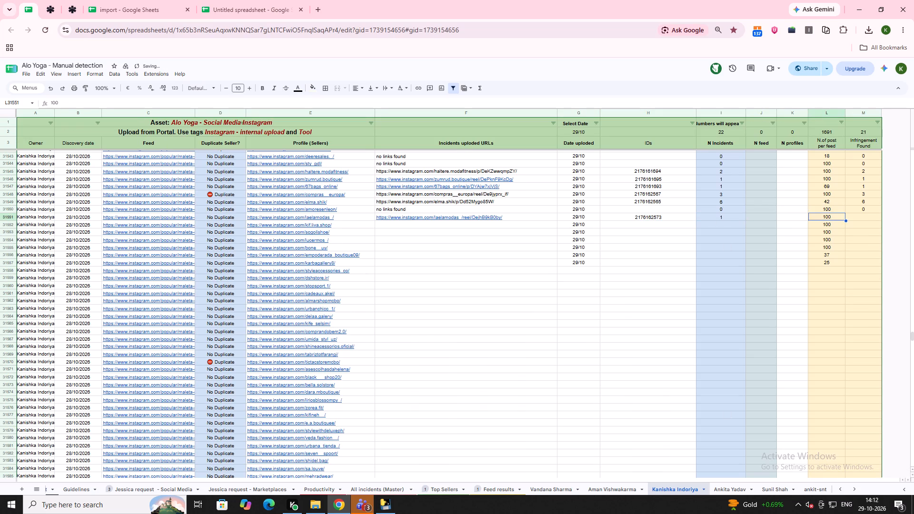
key("Right")
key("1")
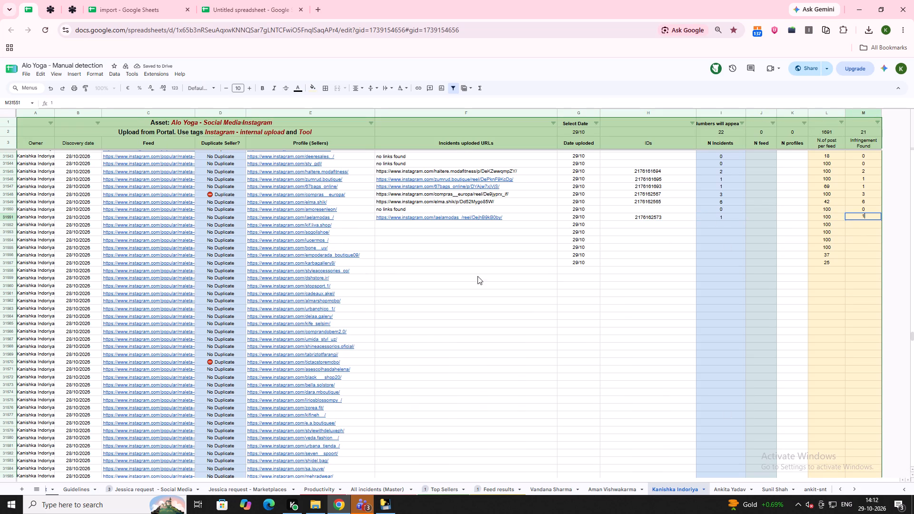
double_click(358, 225)
left_click(394, 239)
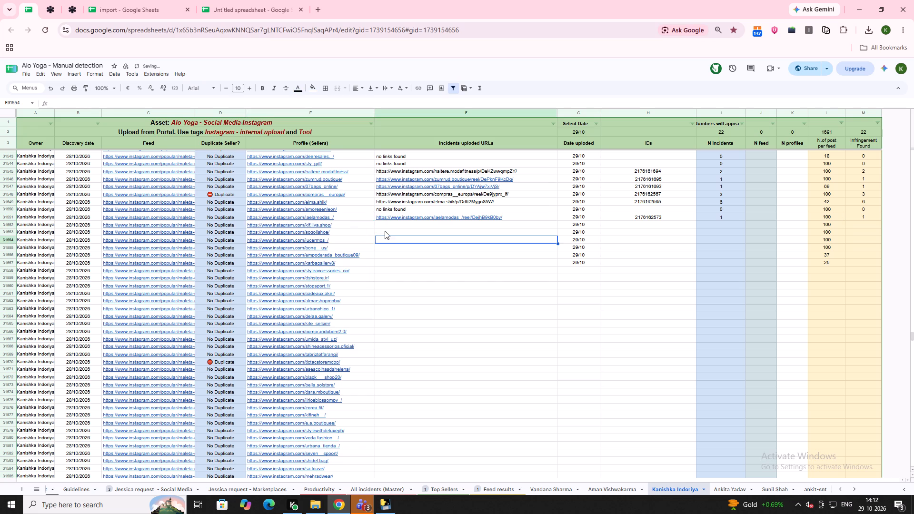
left_click(368, 225)
key("ctrl+c")
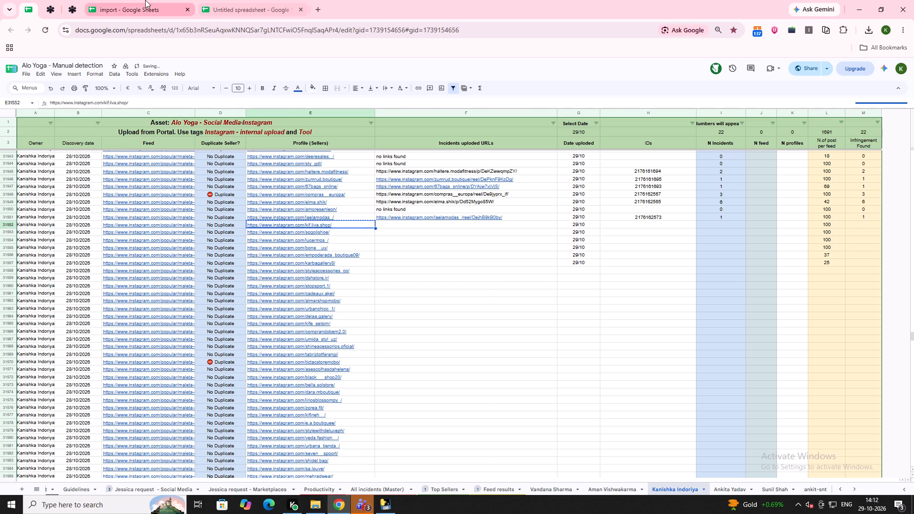
left_click(145, 0)
key("ctrl+f")
key("ctrl+v")
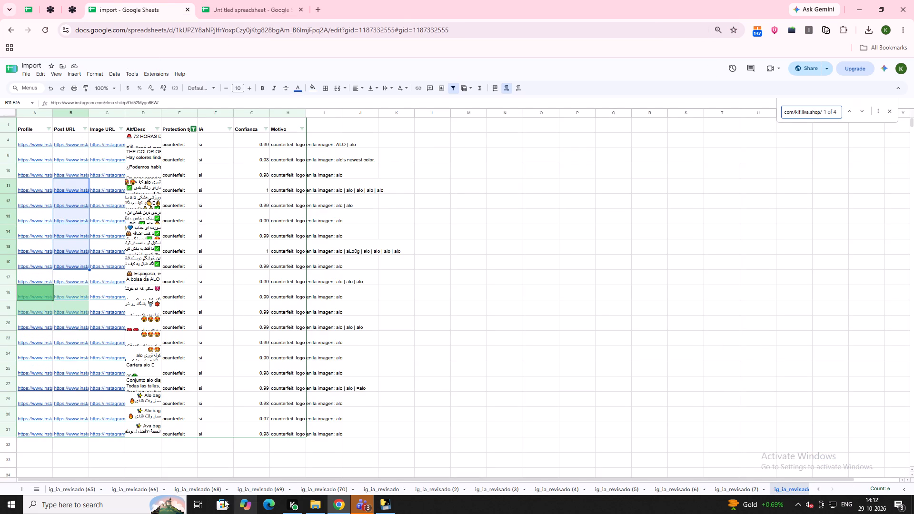
Copy the two kif.liva.shop post URLs from the untitled spreadsheet into that seller's Incidents uploaded URLs cell in the detection sheet.
left_click(246, 0)
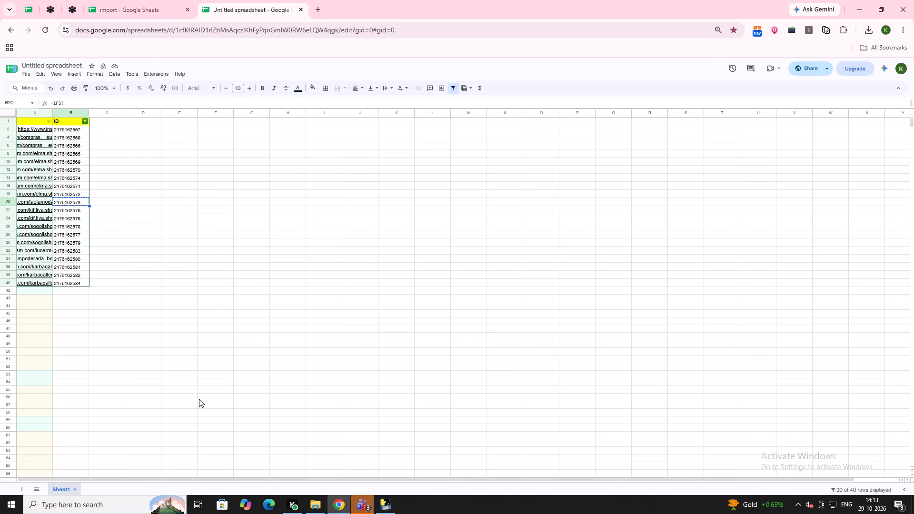
left_click(41, 210)
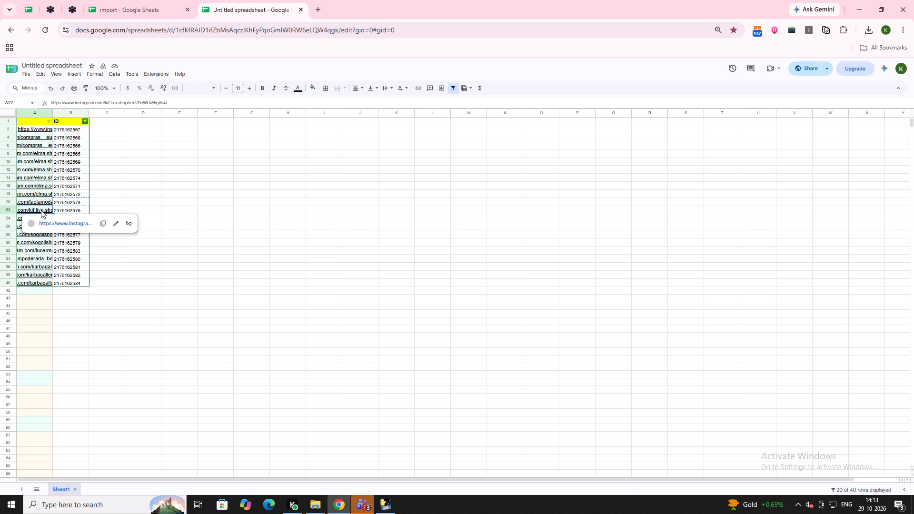
key("shift+Down")
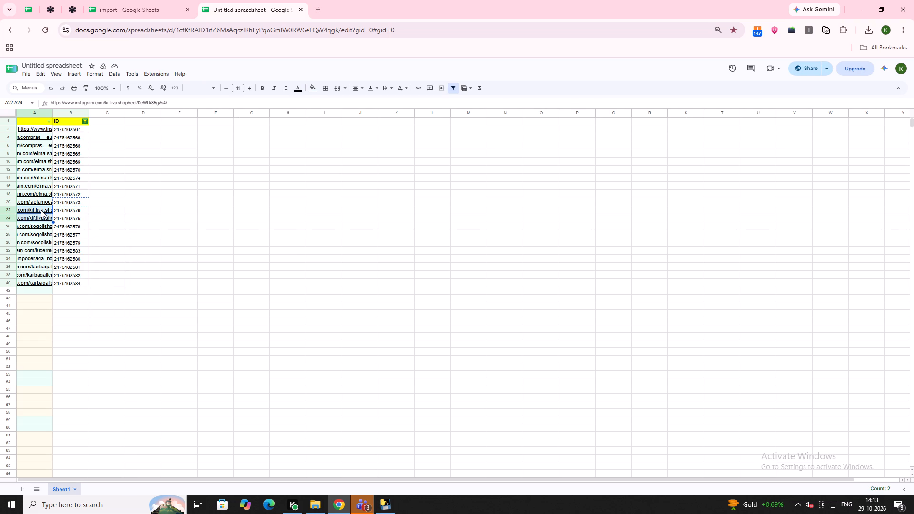
key("ctrl+c")
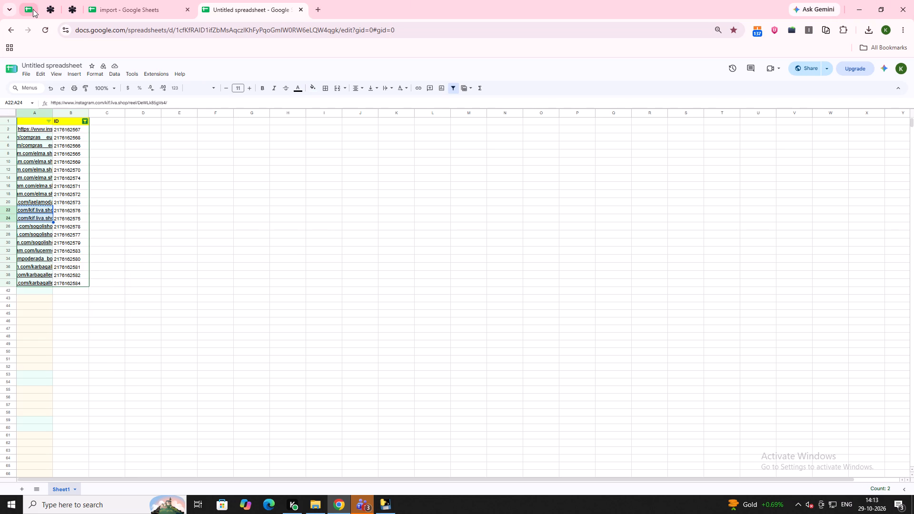
left_click(33, 9)
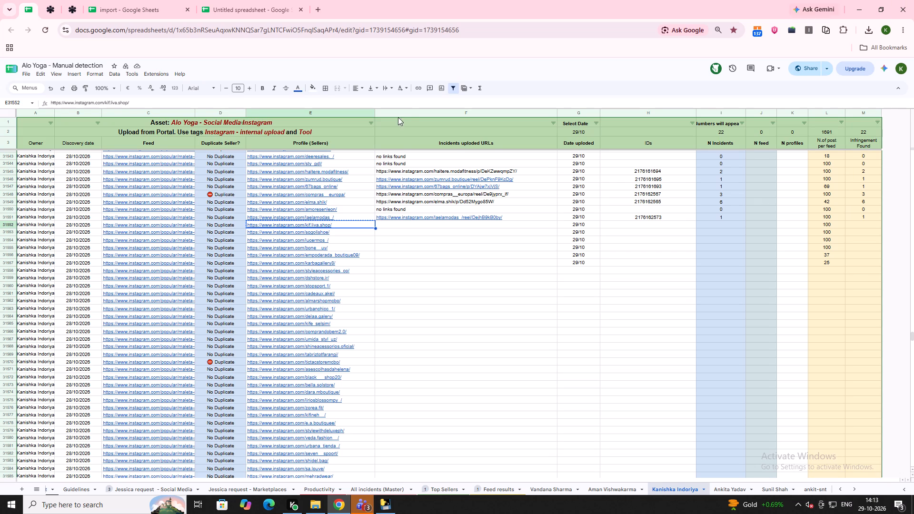
double_click(417, 228)
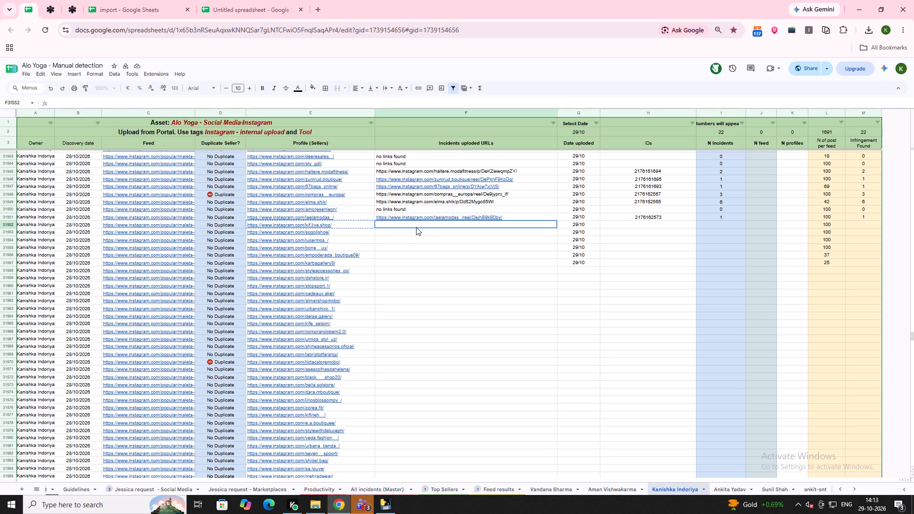
Paste the two copied kif.liva.shop reel URLs into that seller's Incidents uploaded URLs cell.
key("ctrl+v")
double_click(628, 226)
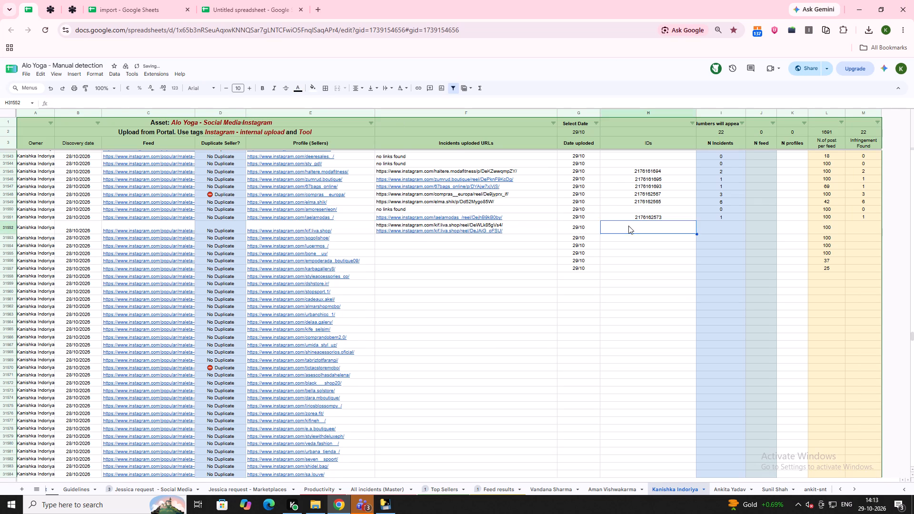
left_click(239, 0)
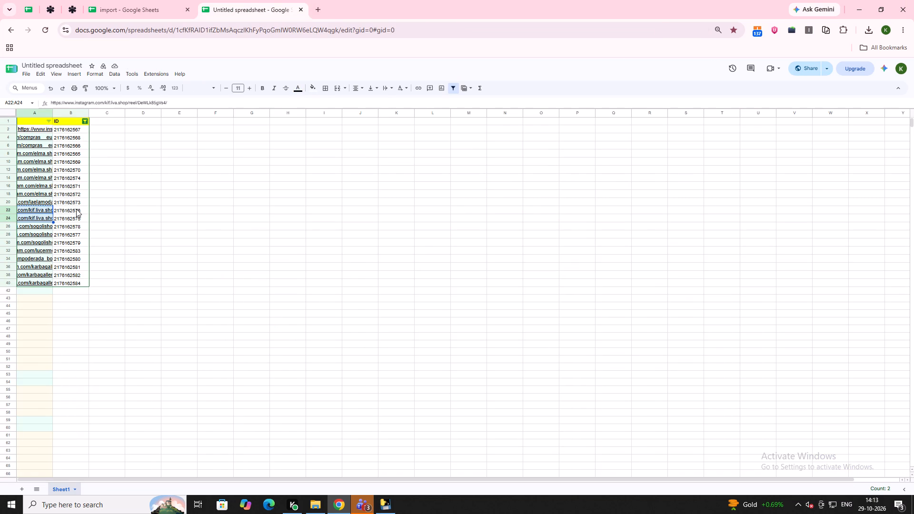
left_click(76, 209)
key("shift+Down")
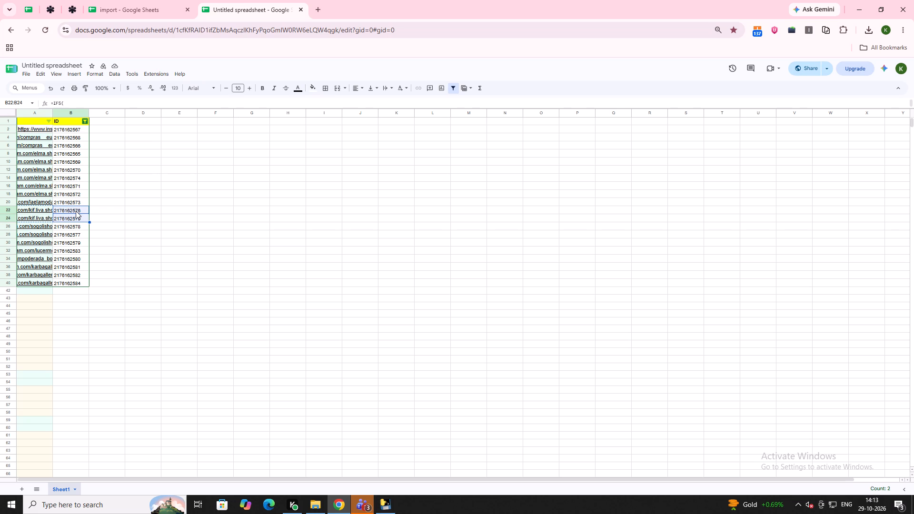
key("ctrl+c")
left_click(25, 0)
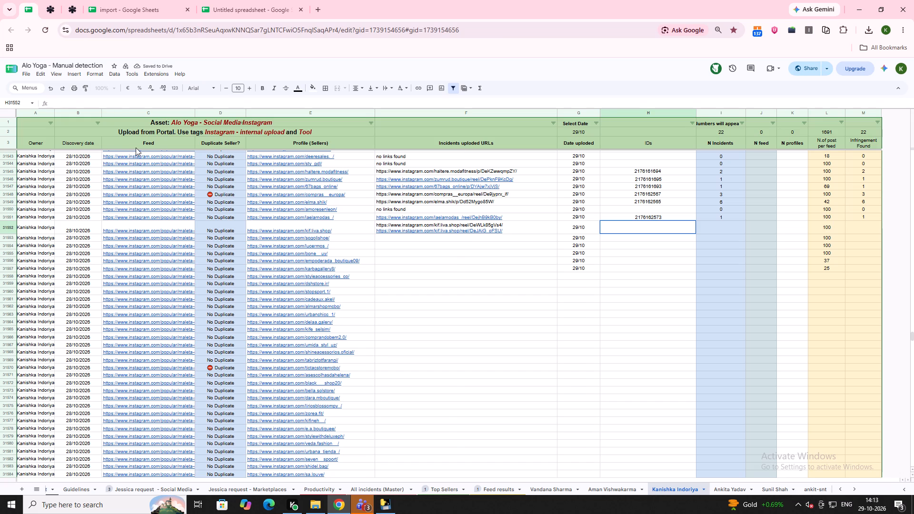
key("ctrl+v")
Set both N Incidents and Infringement Found to 2 for kif.liva.shop.
left_click(721, 227)
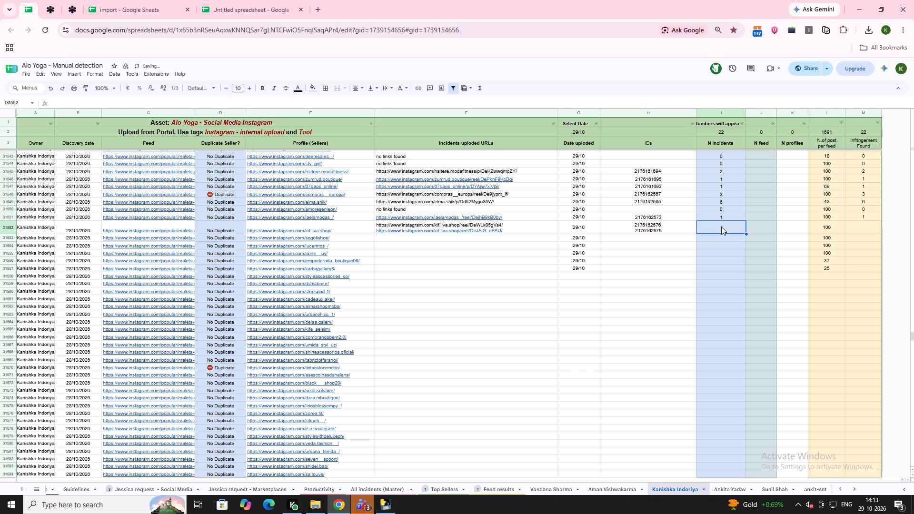
key("2")
key("Right")
key("Right")
key("Right")
key("Right")
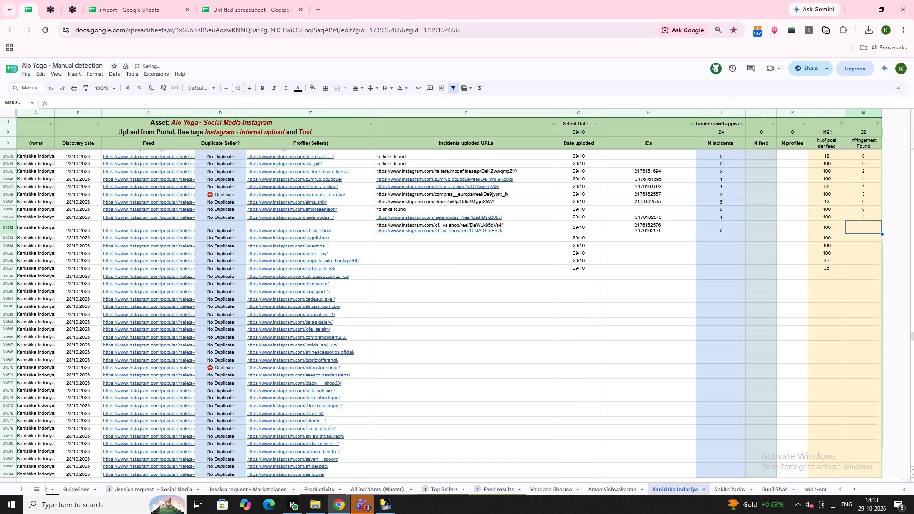
key("2")
Resize the kif.liva.shop row, 31552, to a height of 21 pixels.
right_click(0, 218)
left_click(436, 273)
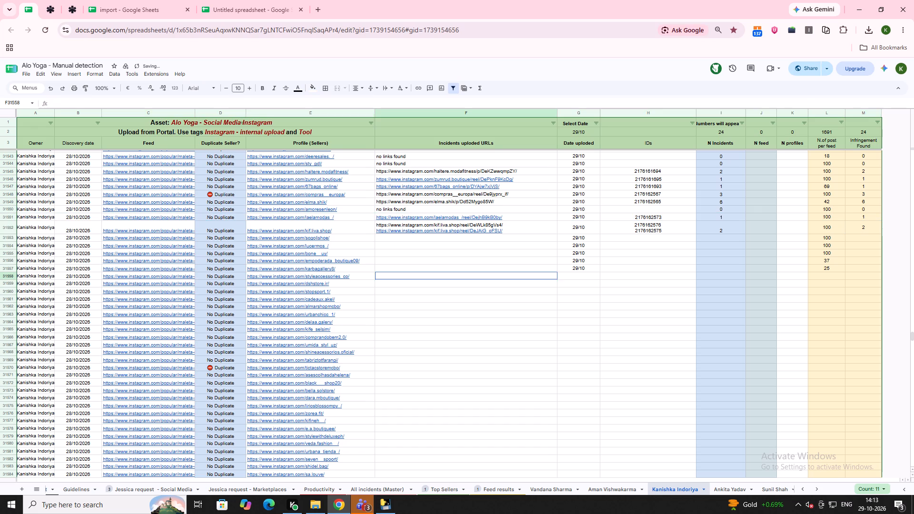
right_click(4, 223)
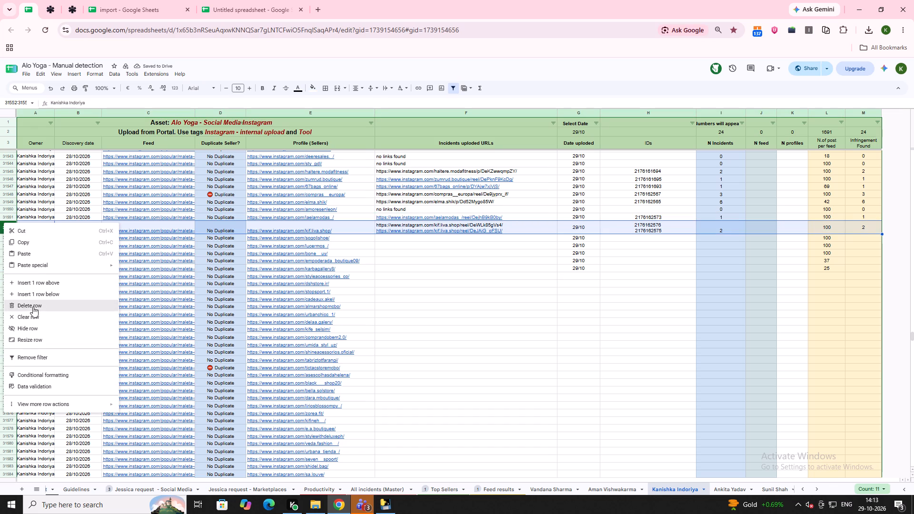
left_click(41, 341)
left_click(431, 262)
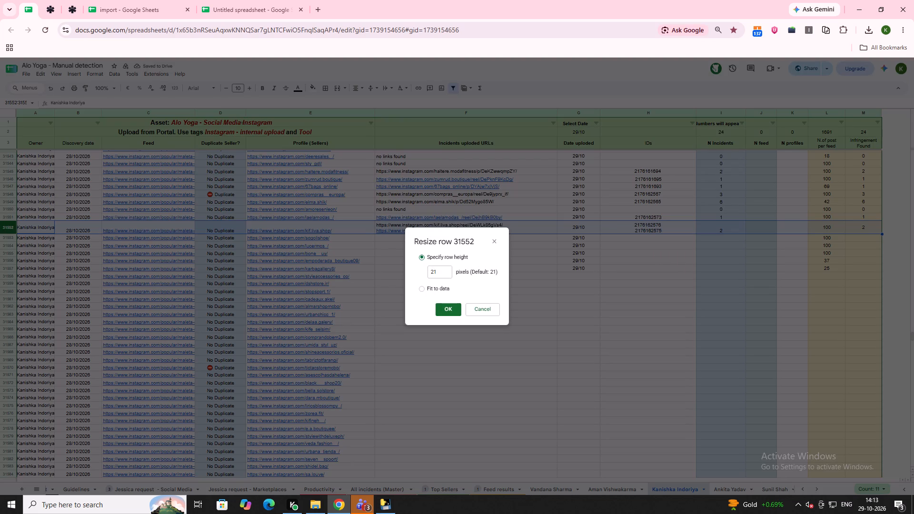
left_click(440, 307)
left_click(440, 307)
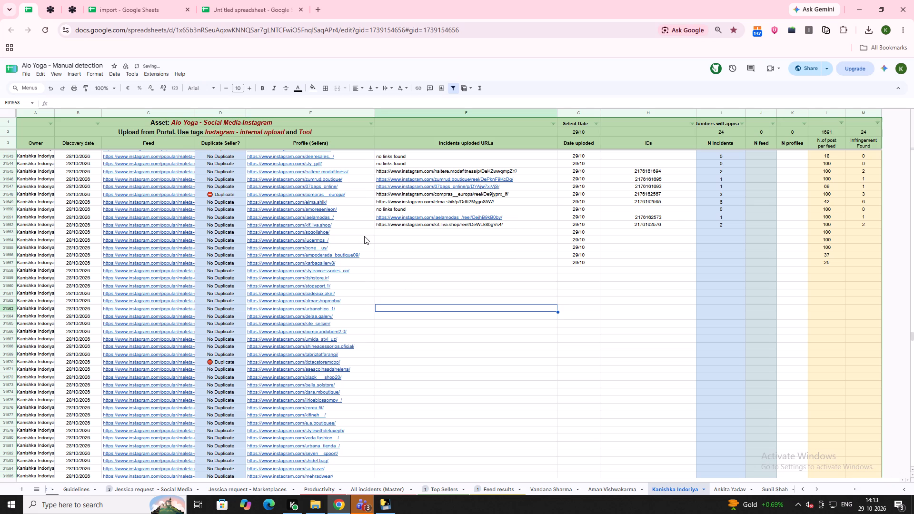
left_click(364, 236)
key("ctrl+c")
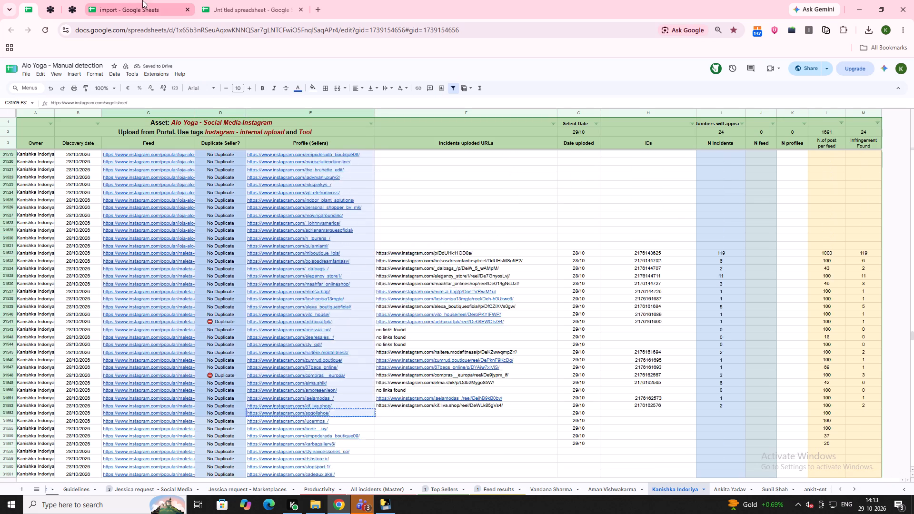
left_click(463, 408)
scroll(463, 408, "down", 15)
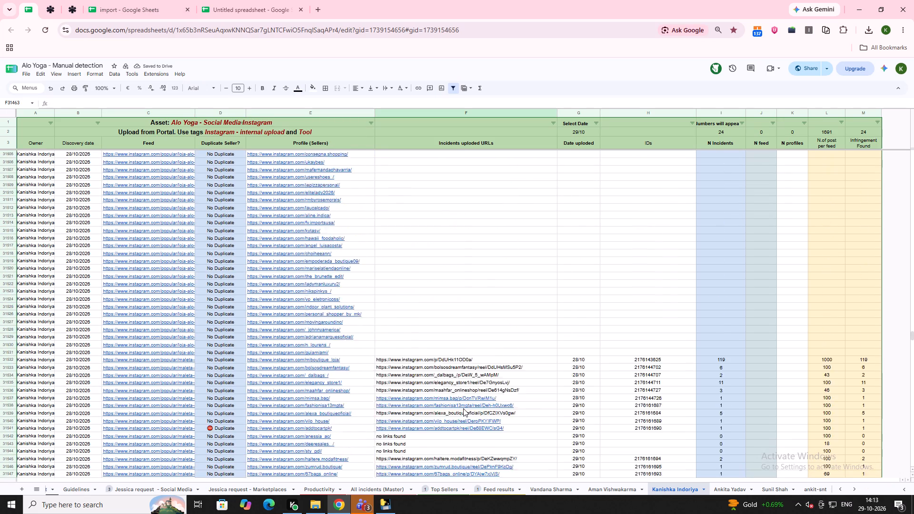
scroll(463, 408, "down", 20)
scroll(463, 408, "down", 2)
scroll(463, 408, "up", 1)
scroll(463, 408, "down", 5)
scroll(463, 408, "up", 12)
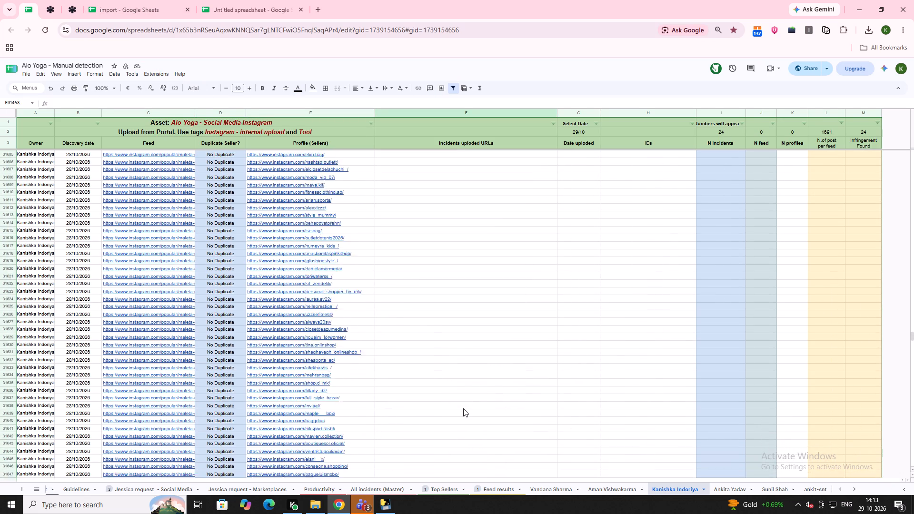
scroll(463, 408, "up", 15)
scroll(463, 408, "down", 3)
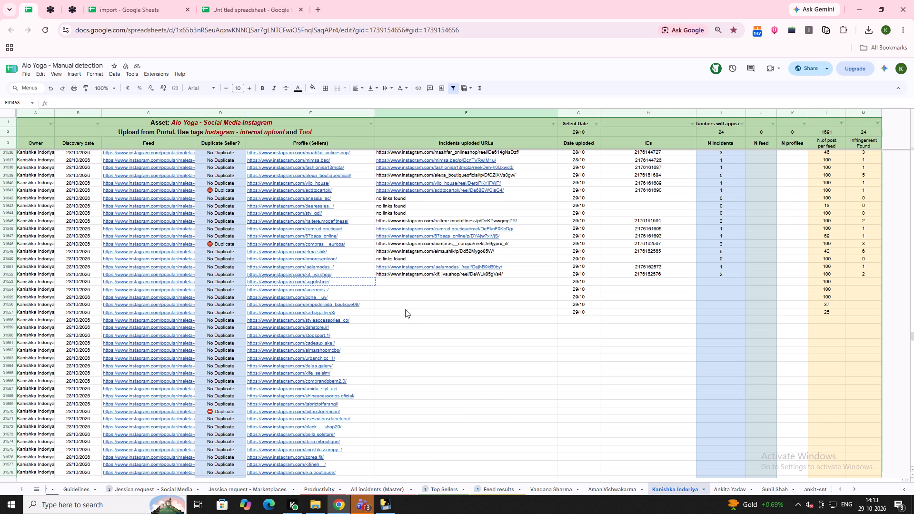
Copy the sogolishoe profile URL from the manual detection sheet and search the import sheet for it.
left_click(358, 281)
key("ctrl+c")
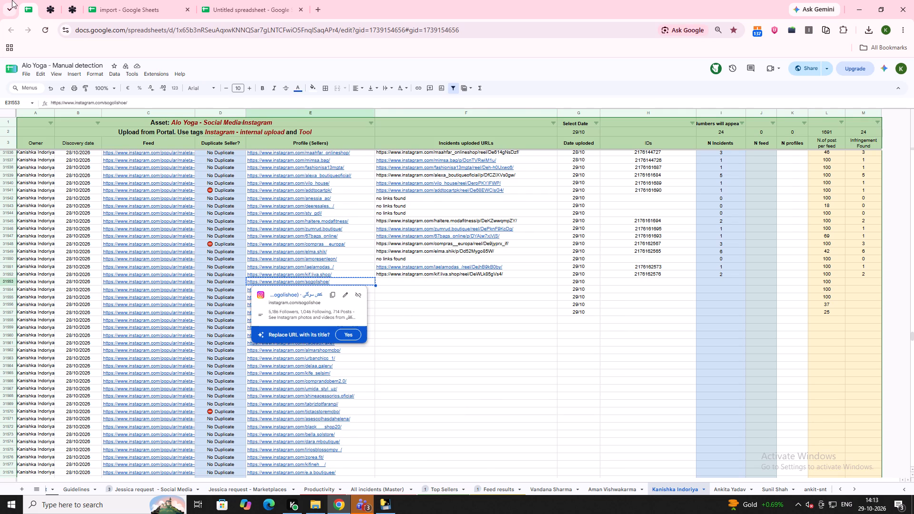
left_click(126, 0)
key("ctrl+f")
key("ctrl+v")
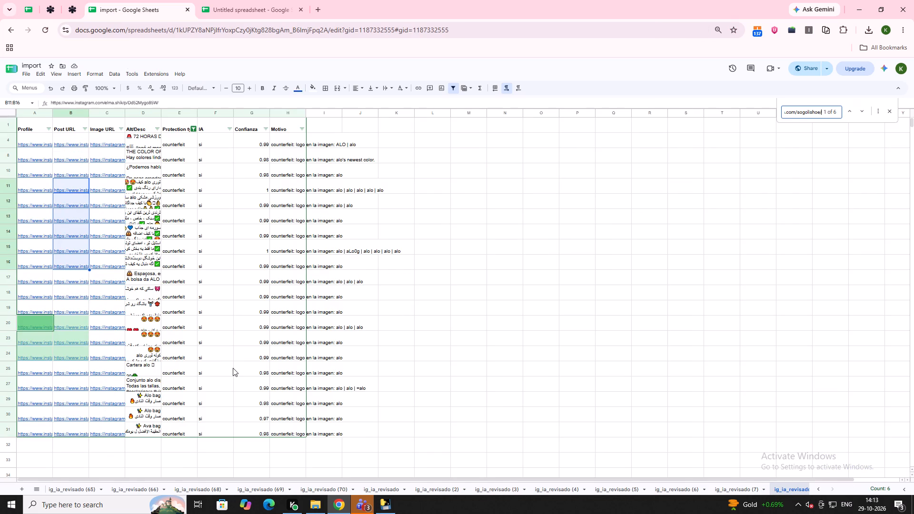
Copy the three sogolishoe reel URLs from the untitled spreadsheet into that seller's Incidents uploaded URLs cell in the manual detection sheet.
left_click(236, 0)
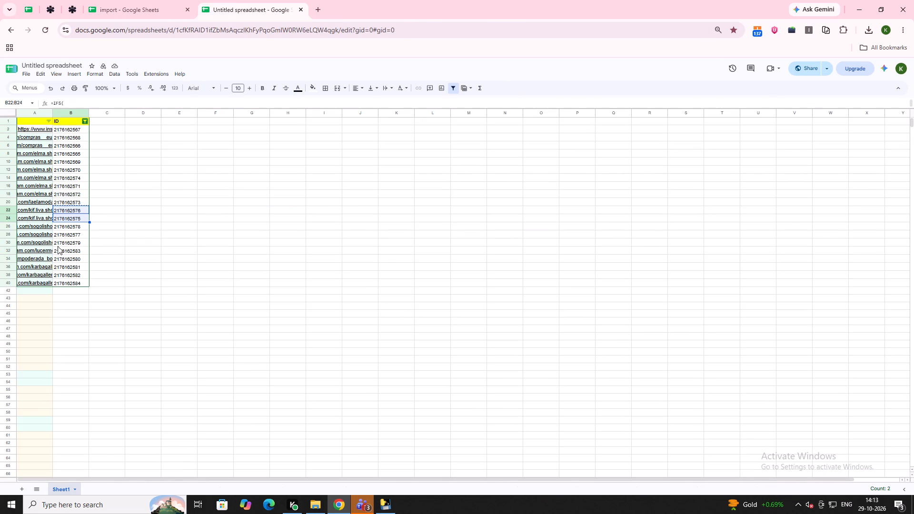
left_click(44, 226)
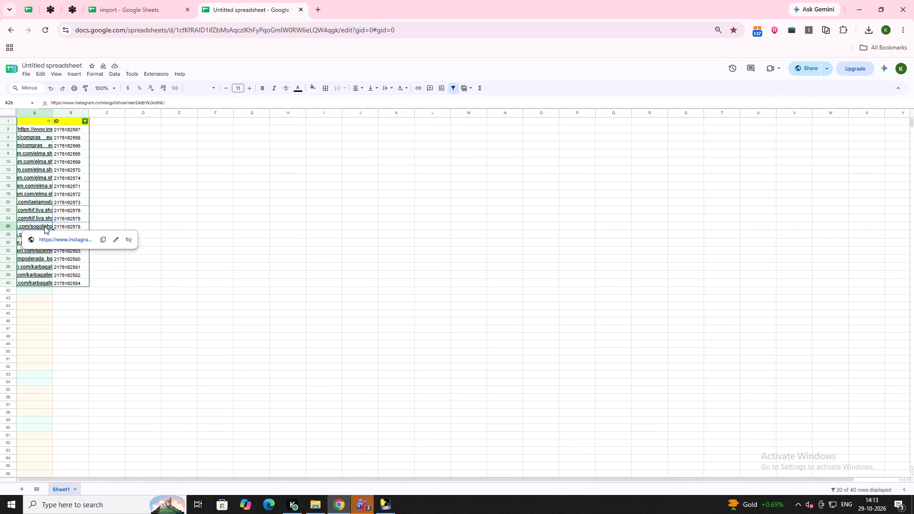
key("shift+Down")
key("shift+Down")
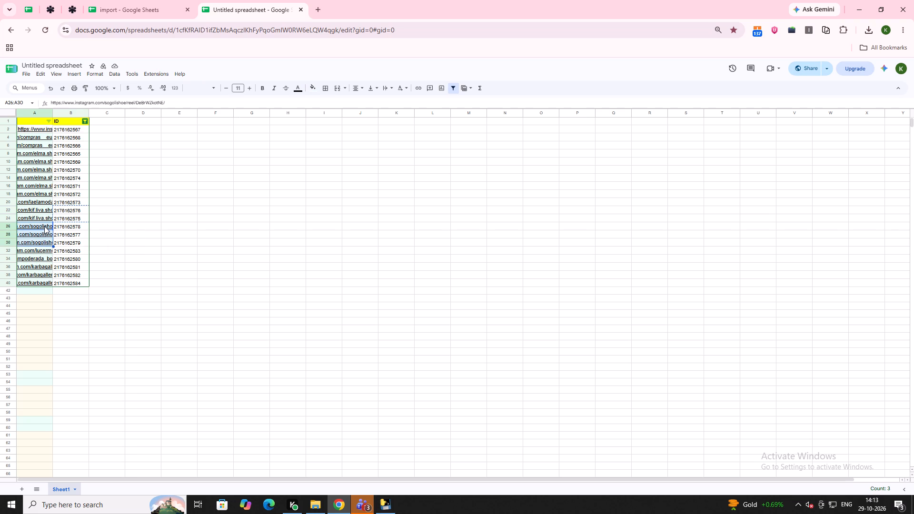
key("ctrl+c")
left_click(23, 0)
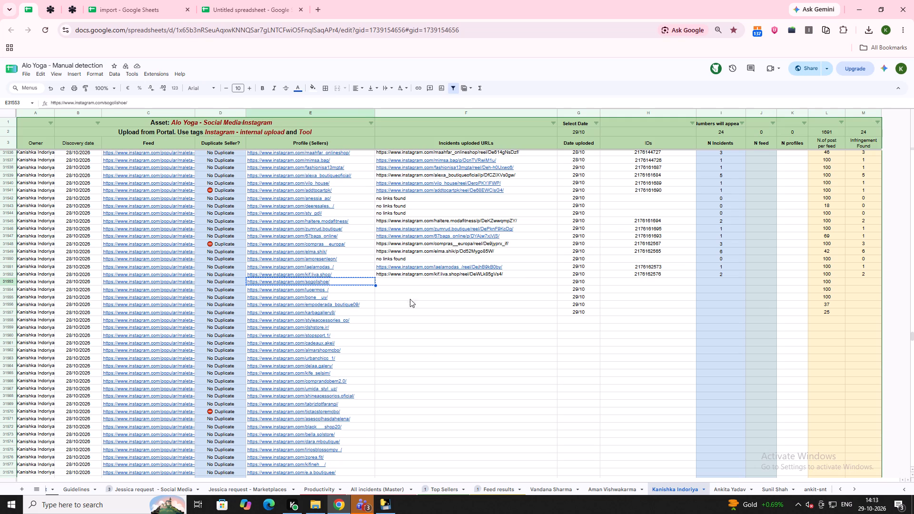
double_click(404, 281)
key("ctrl+v")
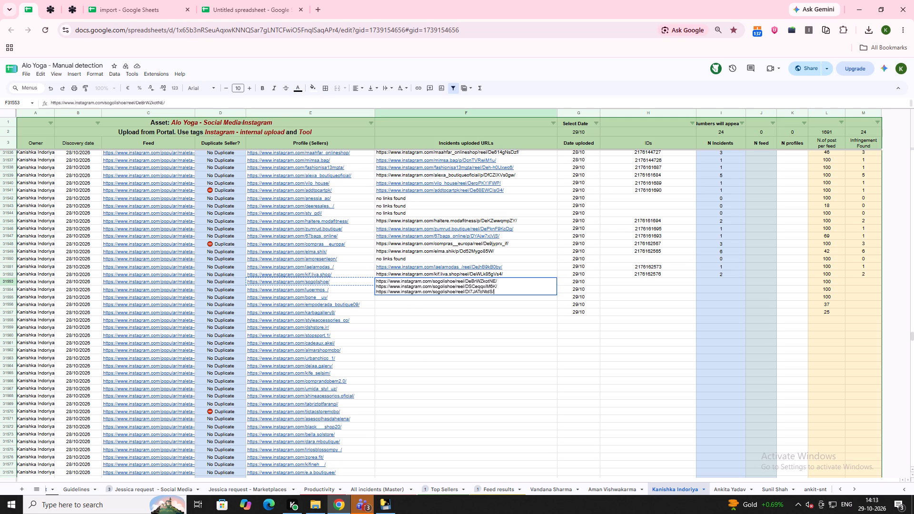
double_click(644, 283)
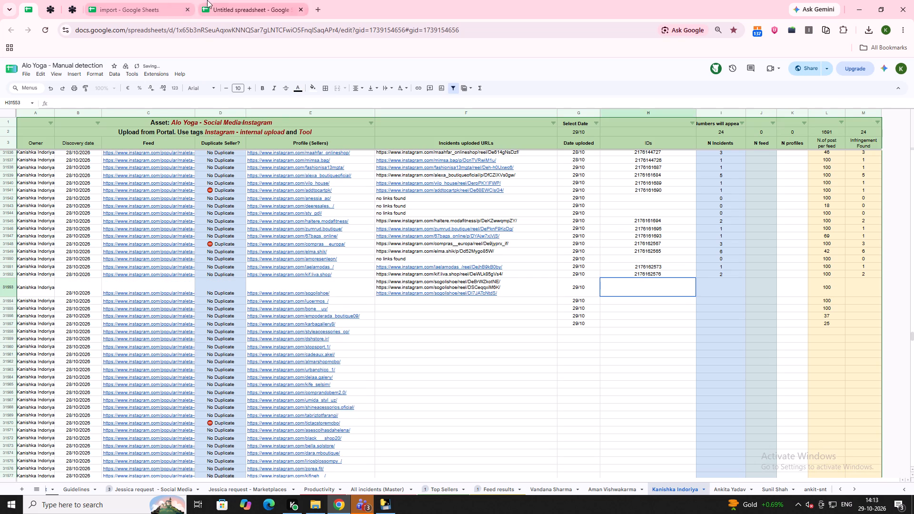
left_click(197, 0)
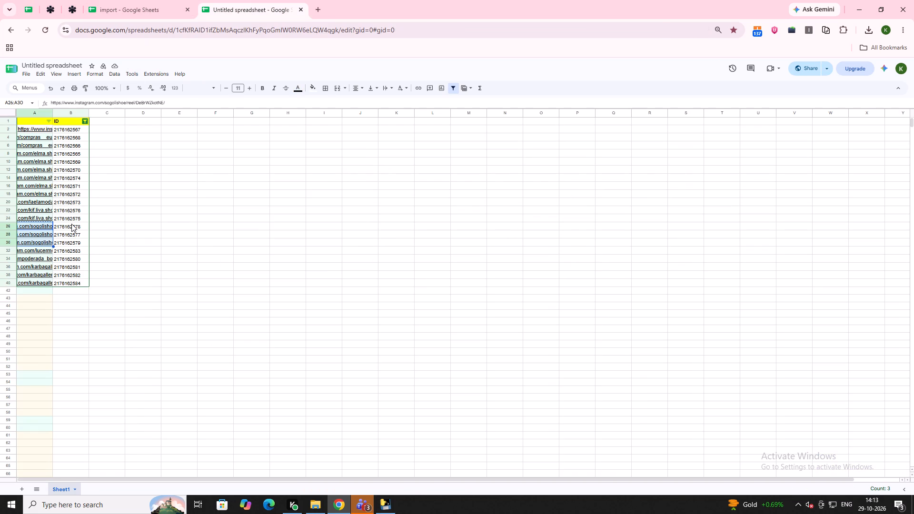
left_click(71, 224)
key("shift+Down")
key("shift+Down")
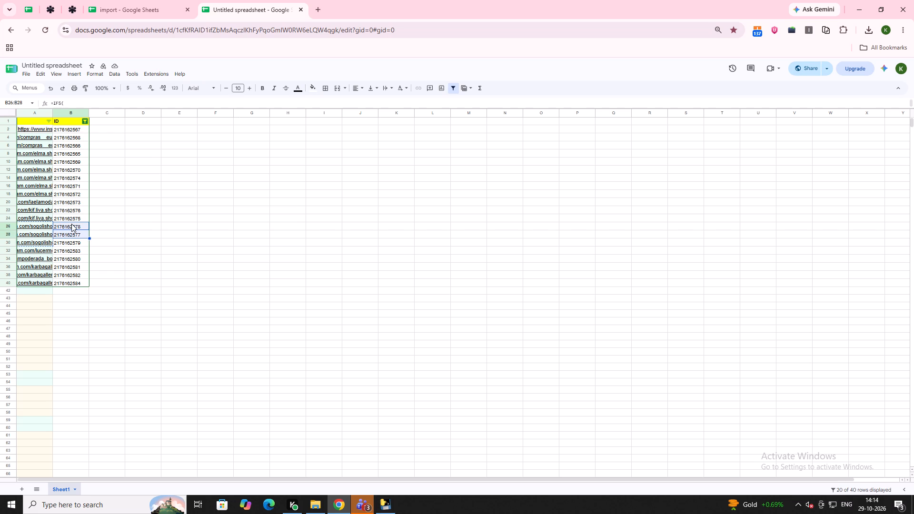
key("ctrl+c")
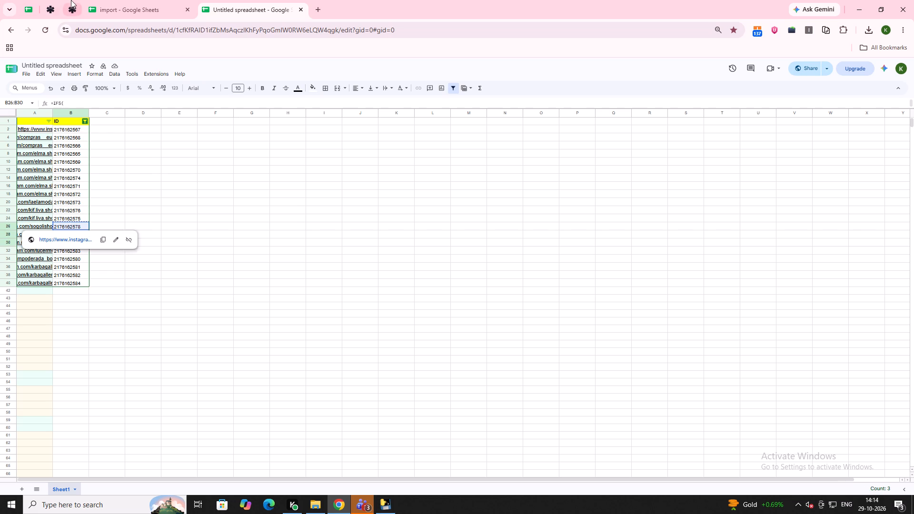
left_click(31, 0)
key("ctrl+v")
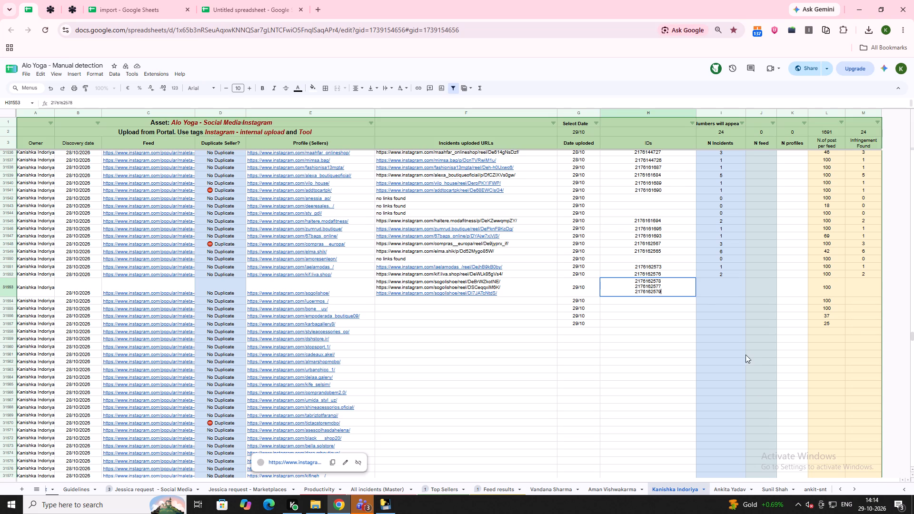
Set both N Incidents and Infringement Found to 3 for sogolishoe.
left_click(701, 285)
key("3")
key("Right")
key("Right")
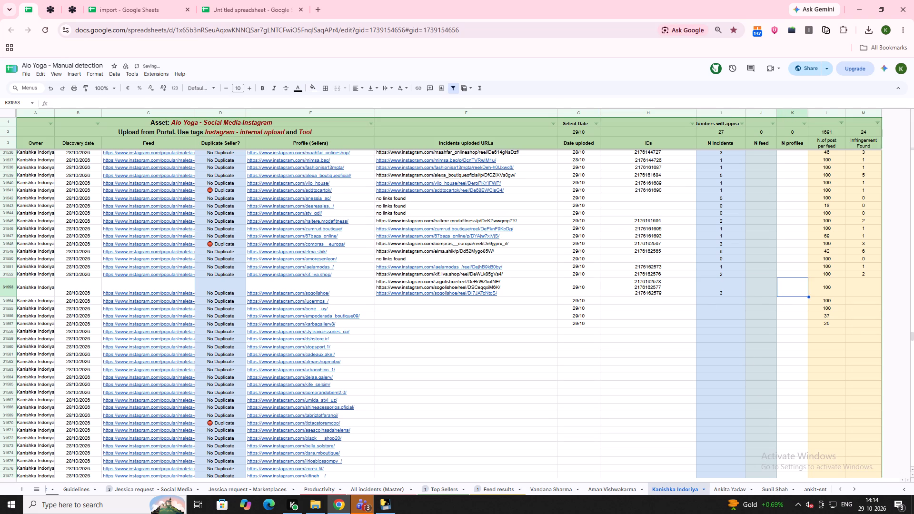
key("Right")
key("Right")
key("3")
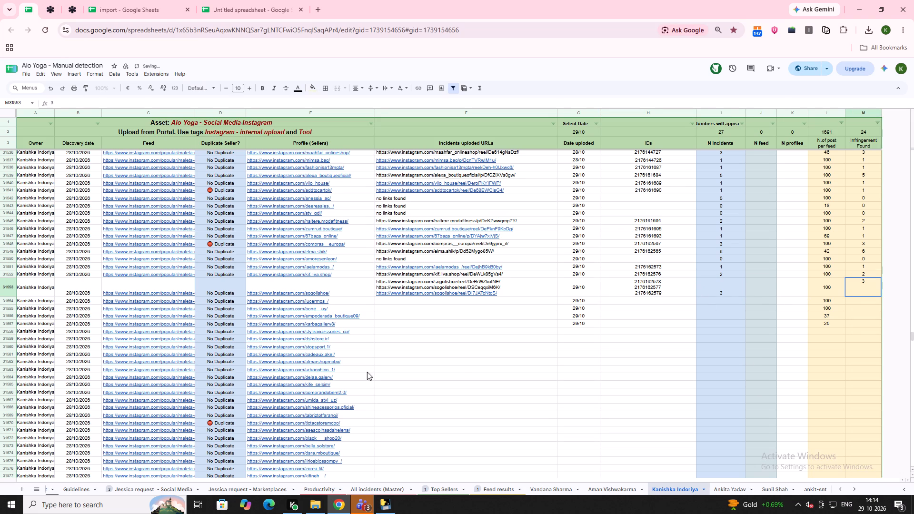
Resize the sogolishoe row in the manual detection sheet to a specified height of 21 pixels.
right_click(0, 286)
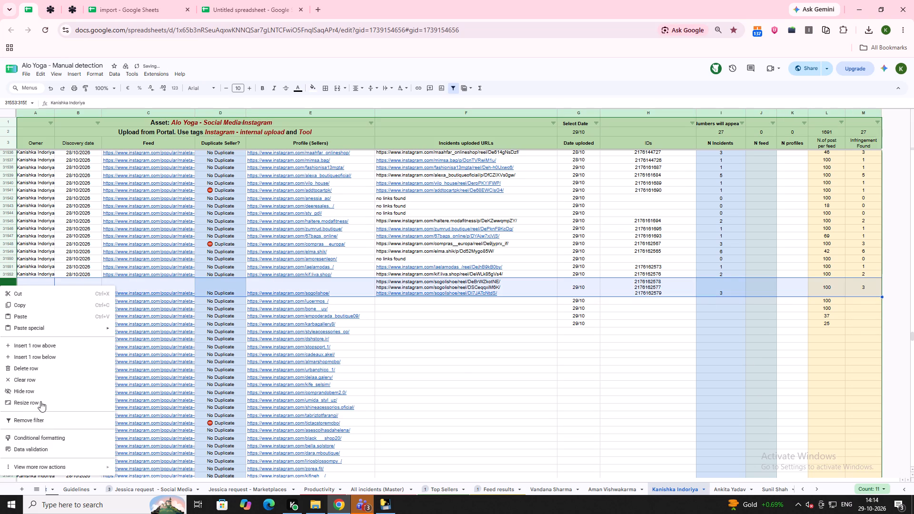
left_click(39, 399)
left_click(459, 257)
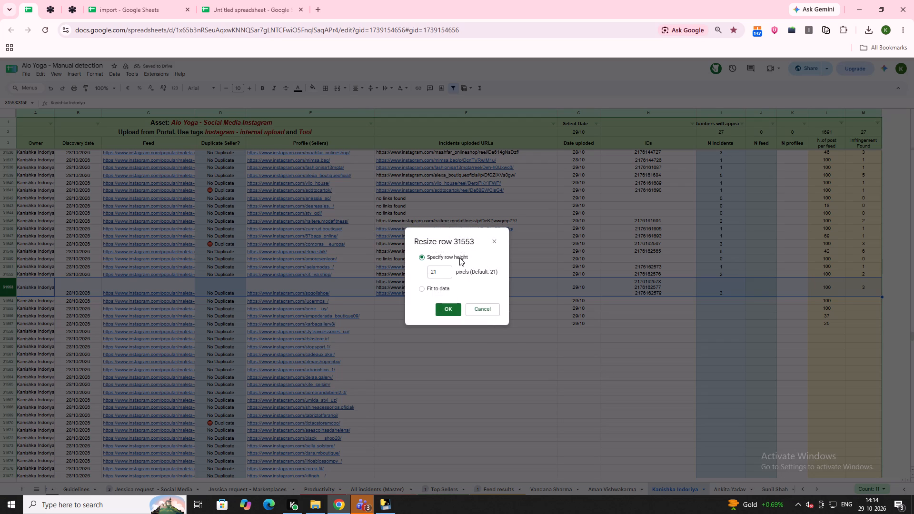
left_click(456, 304)
left_click(342, 289)
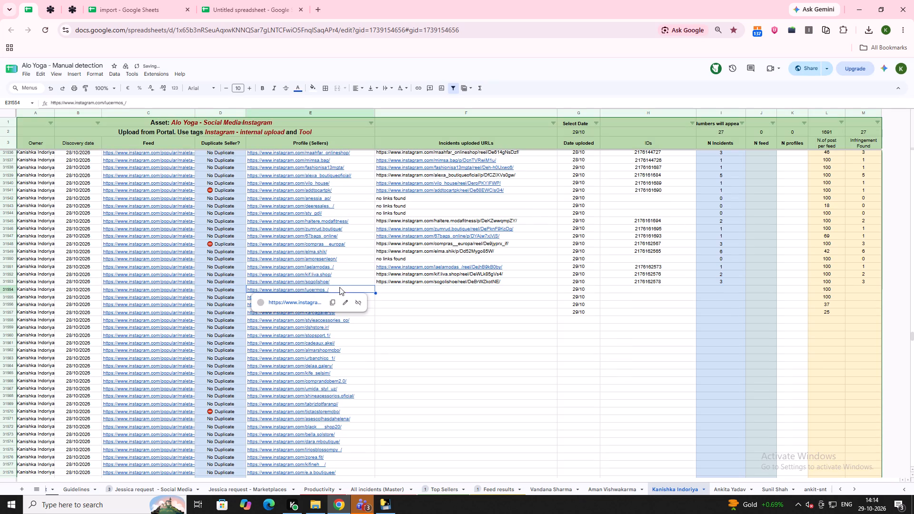
key("ctrl+c")
left_click(162, 0)
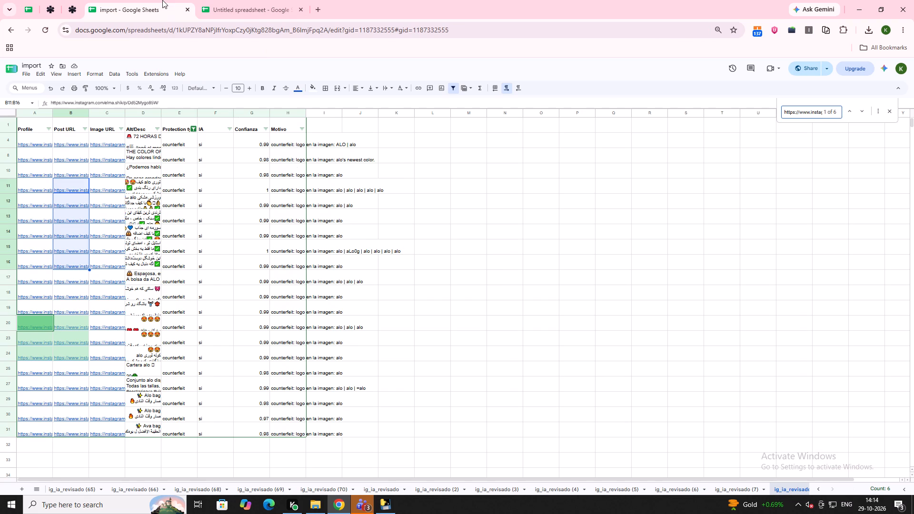
key("ctrl+f")
key("ctrl+v")
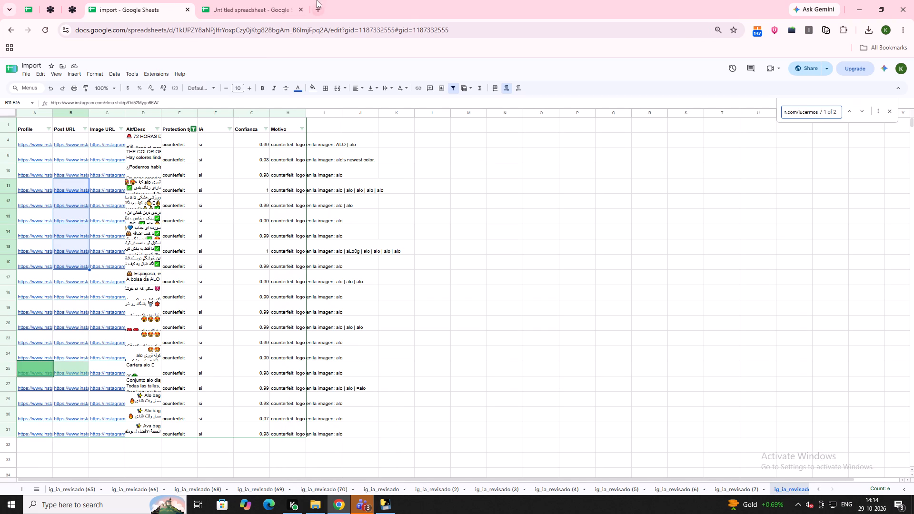
left_click(272, 0)
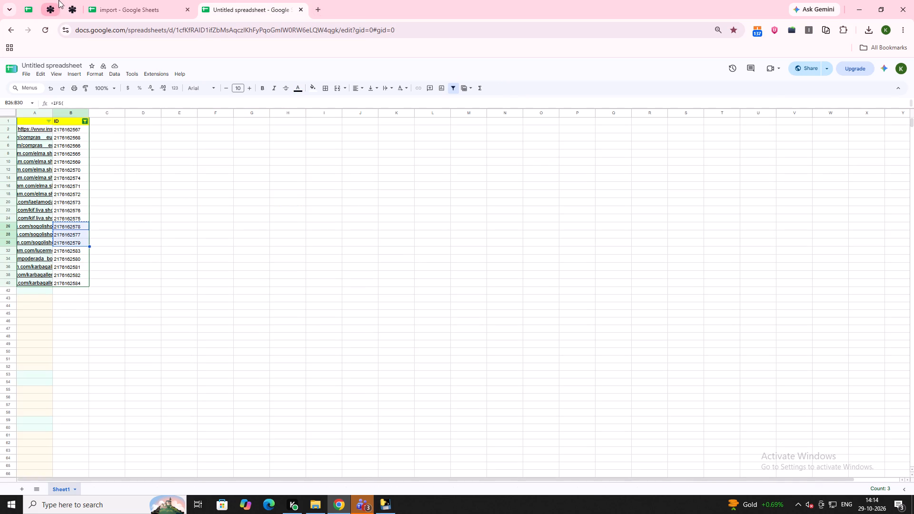
left_click(112, 0)
left_click(238, 0)
left_click(40, 253)
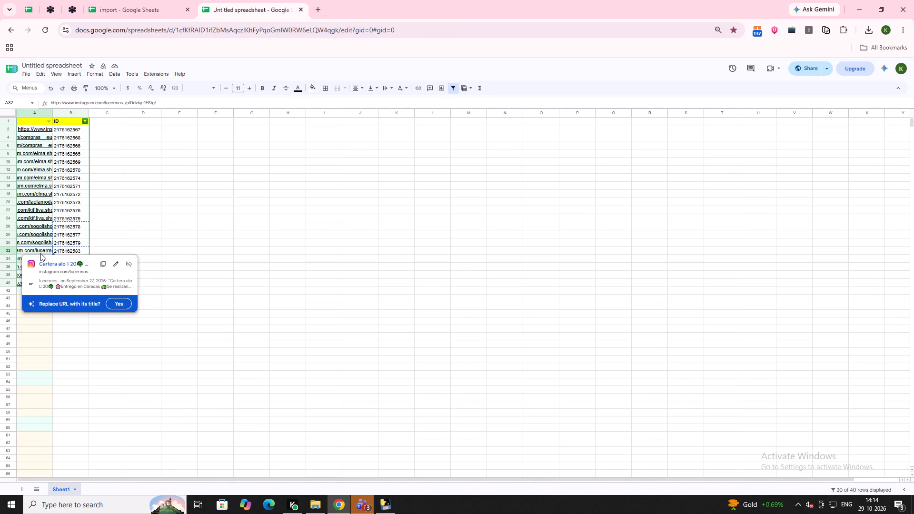
key("ctrl+c")
left_click(30, 0)
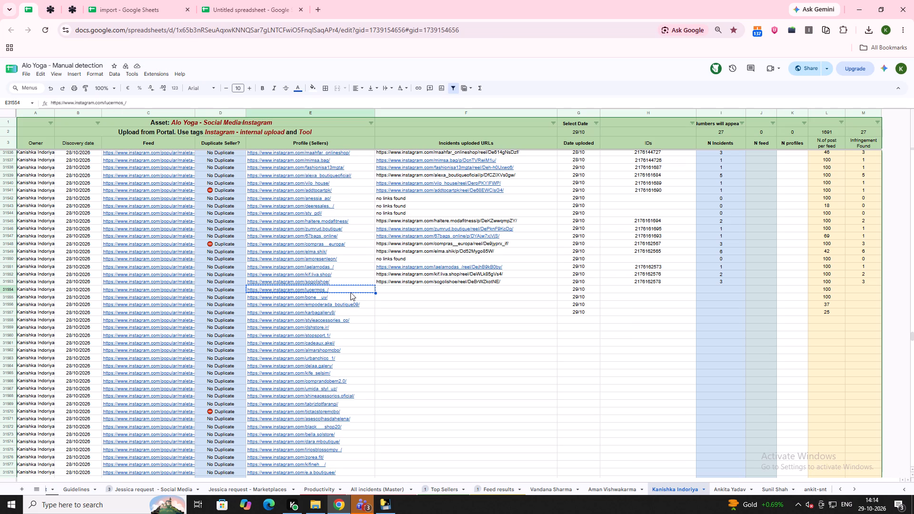
double_click(394, 288)
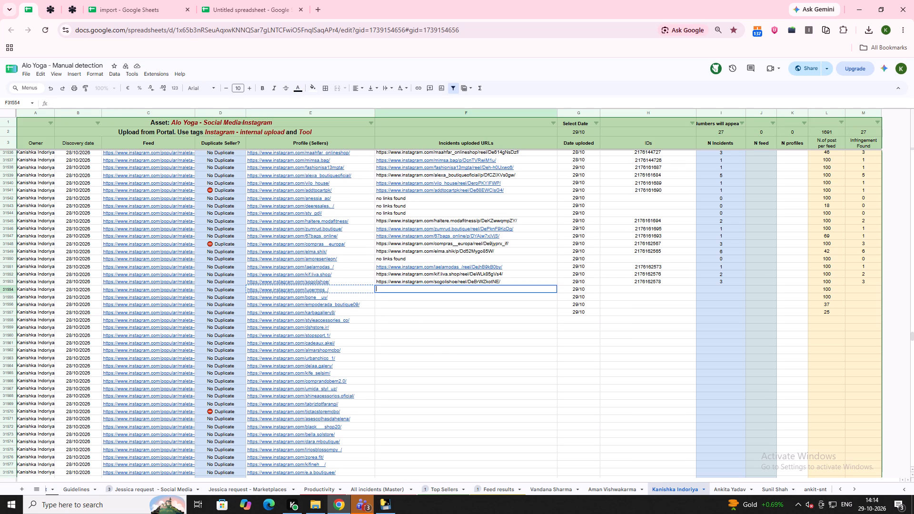
key("ctrl+v")
double_click(628, 287)
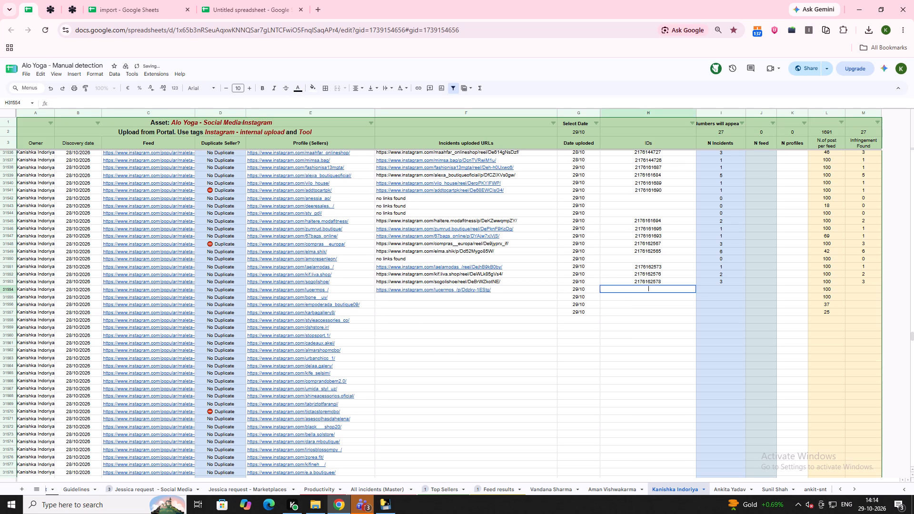
left_click(222, 3)
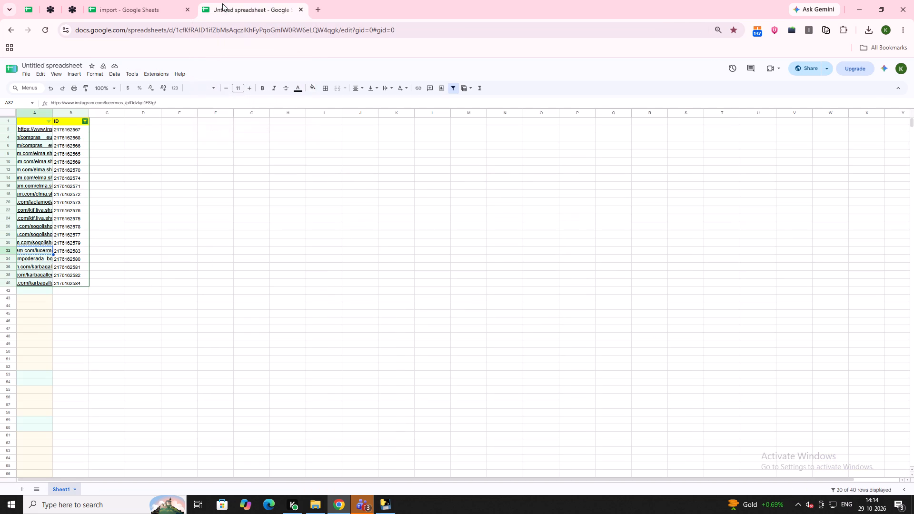
left_click(69, 249)
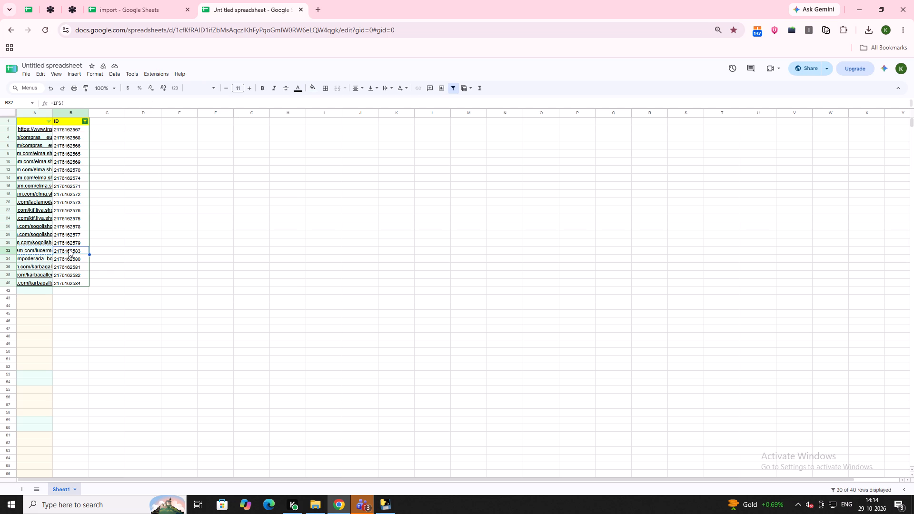
key("ctrl+c")
left_click(27, 0)
key("ctrl+b")
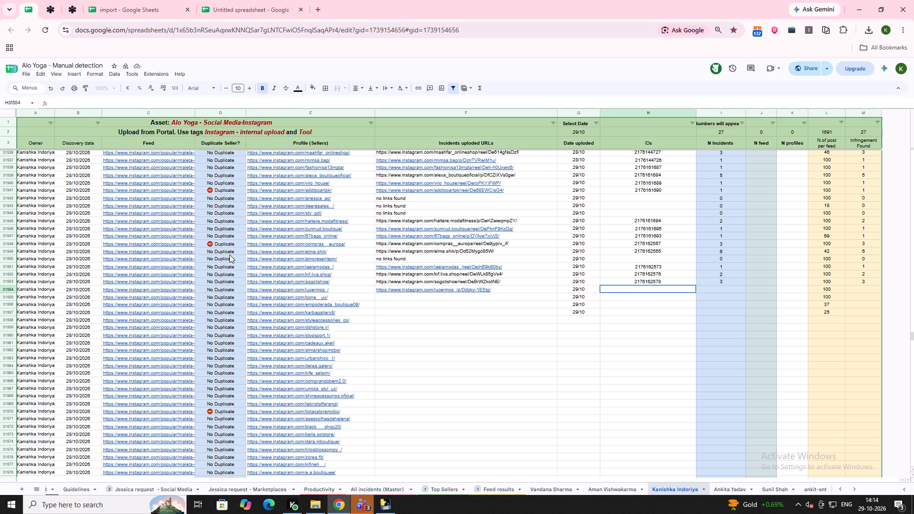
key("ctrl+v")
left_click(727, 288)
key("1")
key("Right")
key("Right")
key("Right")
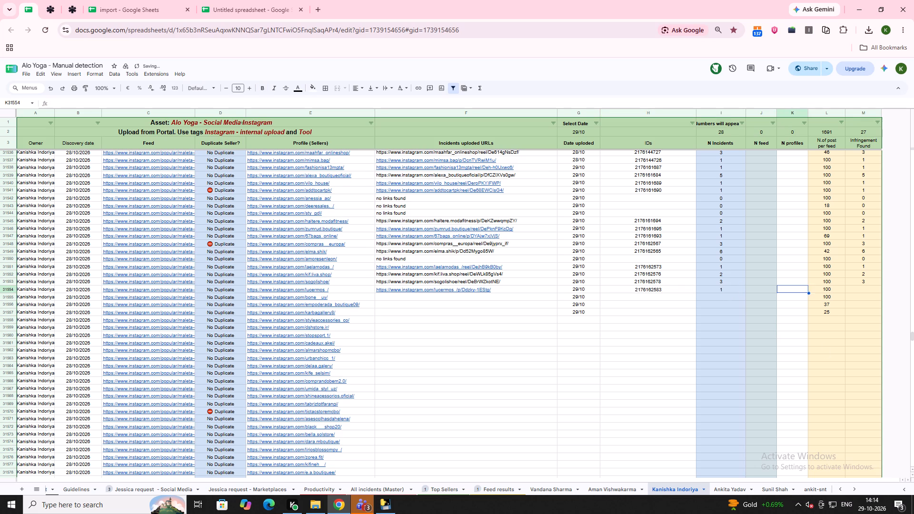
key("Right")
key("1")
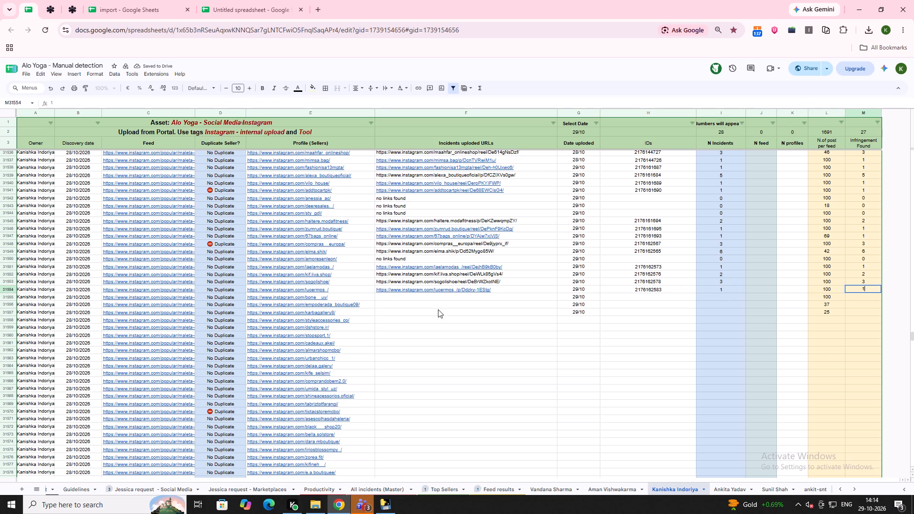
left_click(371, 299)
key("ctrl+c")
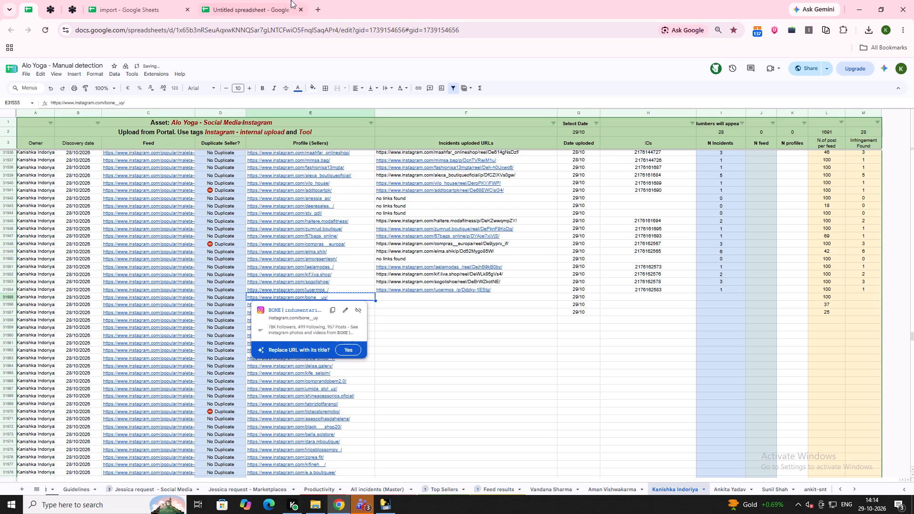
left_click(103, 0)
key("ctrl+f")
key("ctrl+v")
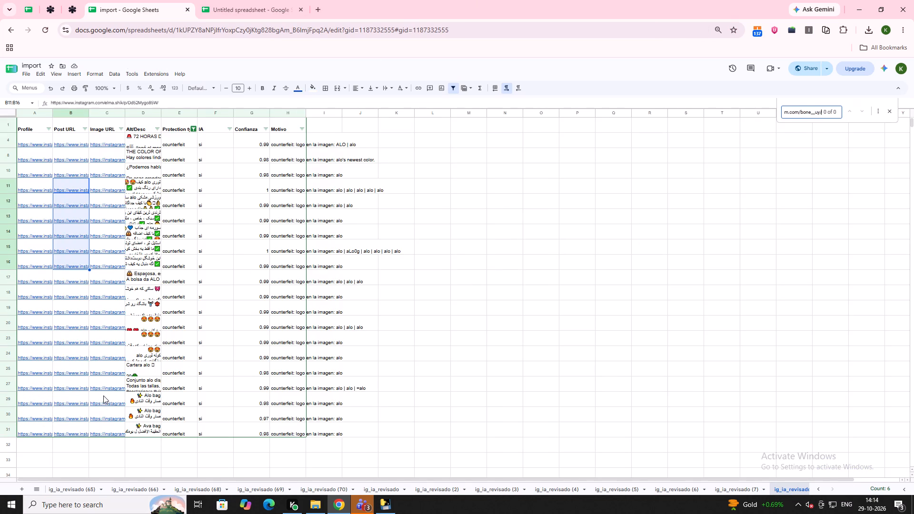
left_click(30, 0)
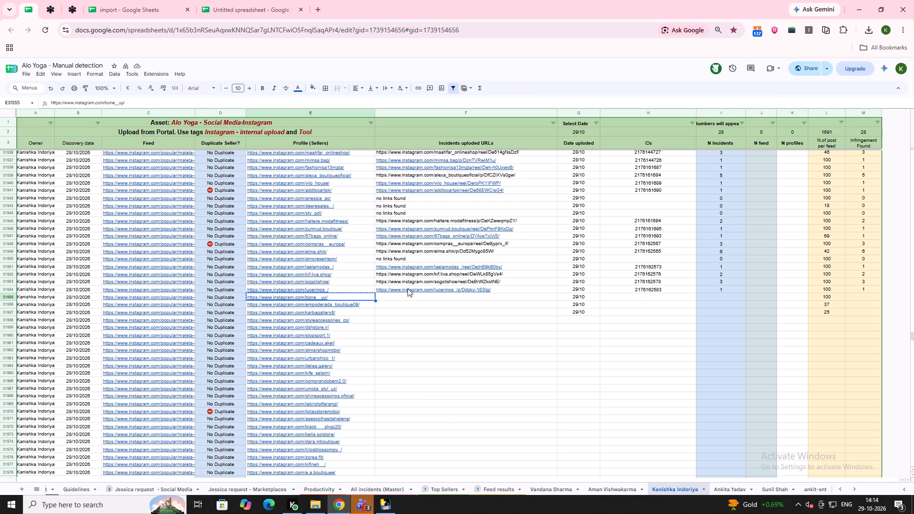
double_click(407, 296)
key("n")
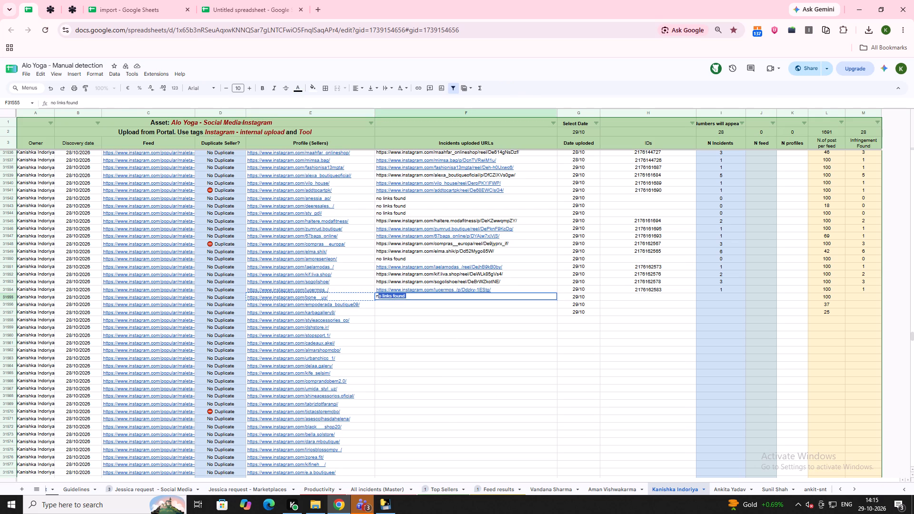
key("Return")
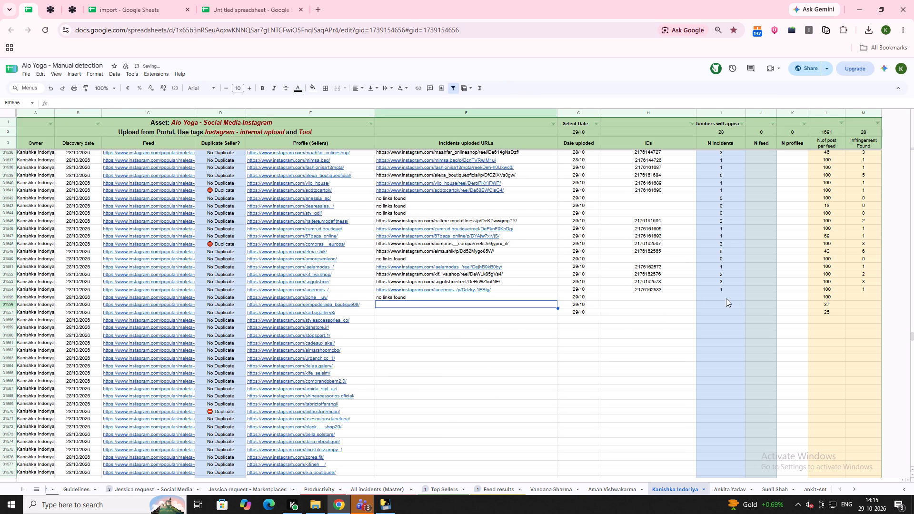
left_click(725, 298)
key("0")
key("Right")
key("Right")
key("Right")
key("Right")
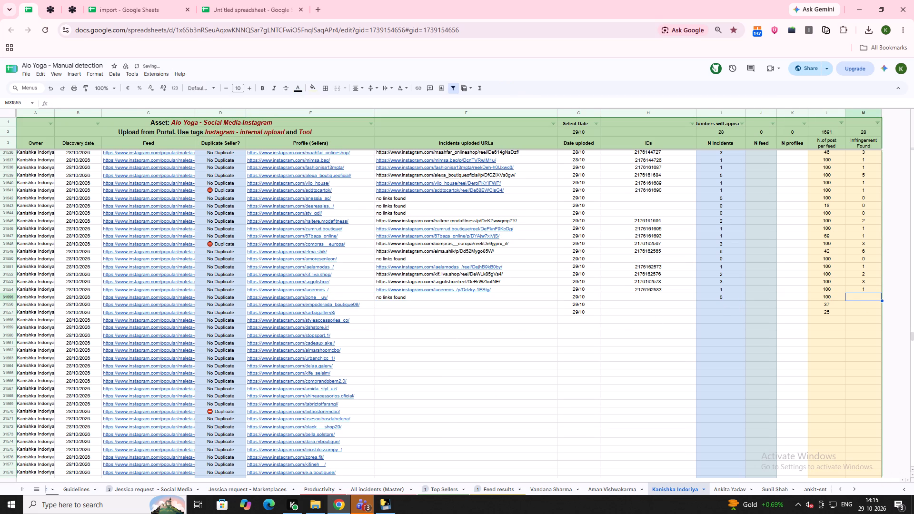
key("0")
Copy the empoderada_boutique09 profile URL from the manual detection sheet and search the import sheet for it.
left_click(351, 306)
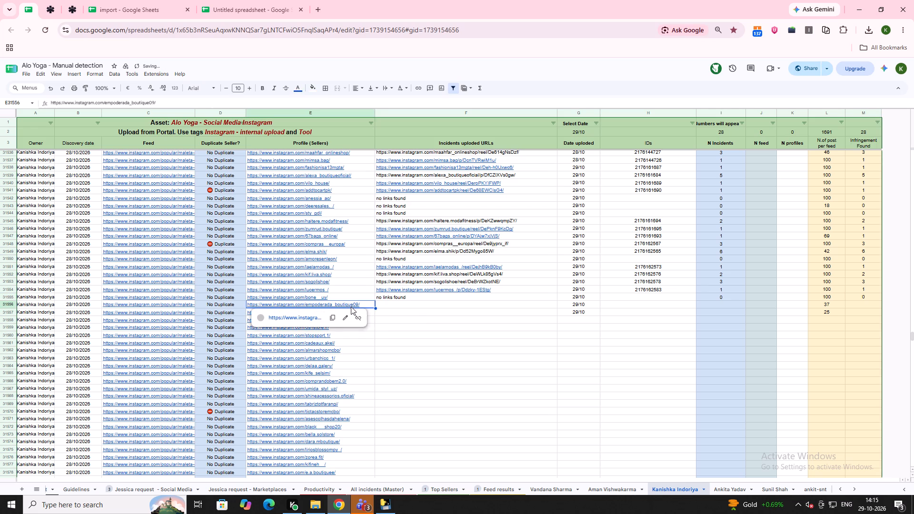
key("ctrl+c")
left_click(162, 0)
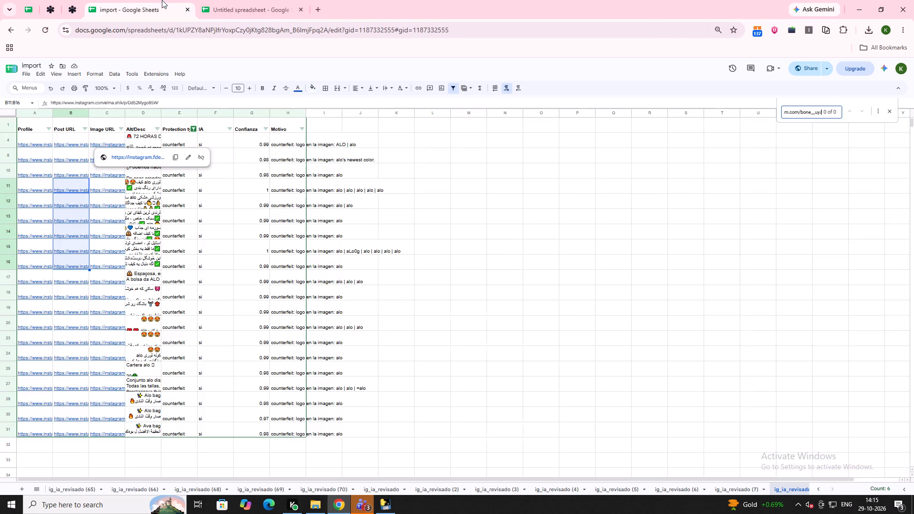
key("ctrl+f")
key("ctrl+v")
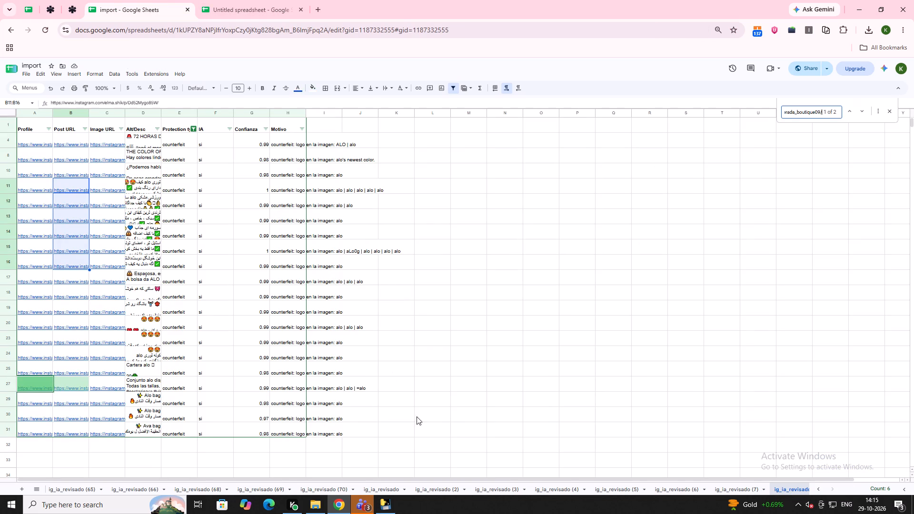
Copy the empoderada_boutique09 reel URL from the untitled spreadsheet into that seller's Incidents uploaded URLs cell in the manual detection sheet.
left_click(230, 0)
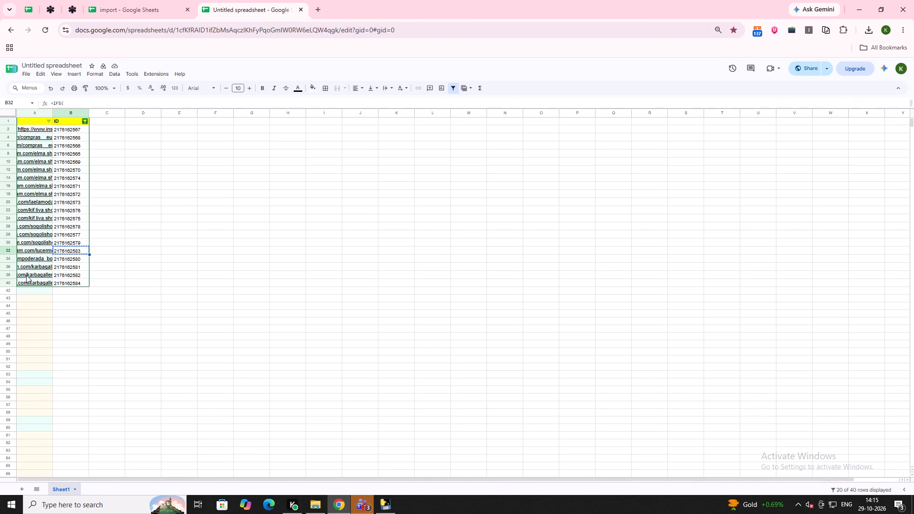
left_click(26, 257)
key("ctrl+c")
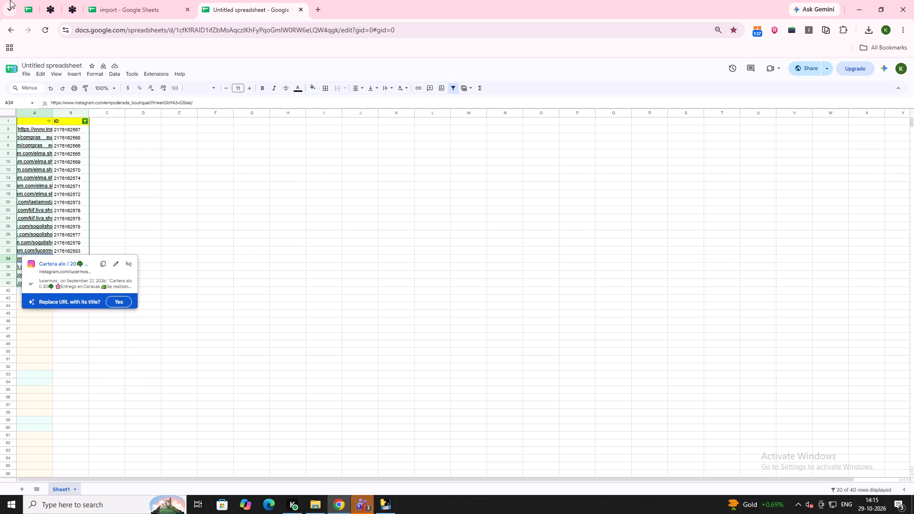
left_click(21, 0)
double_click(415, 306)
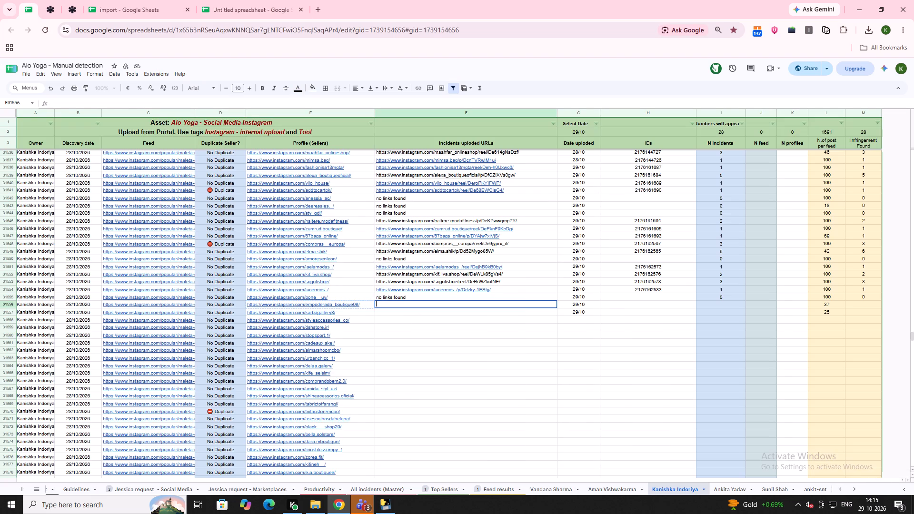
key("ctrl+v")
double_click(603, 305)
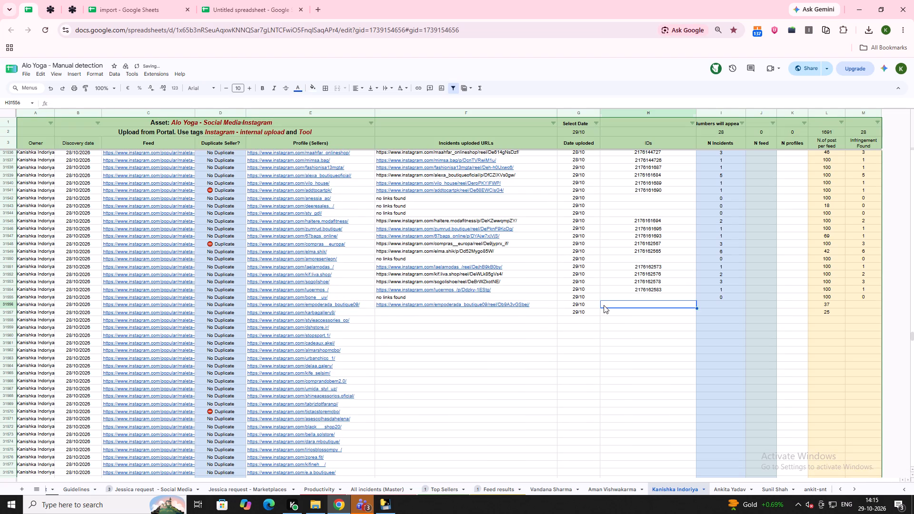
left_click(242, 0)
left_click(79, 257)
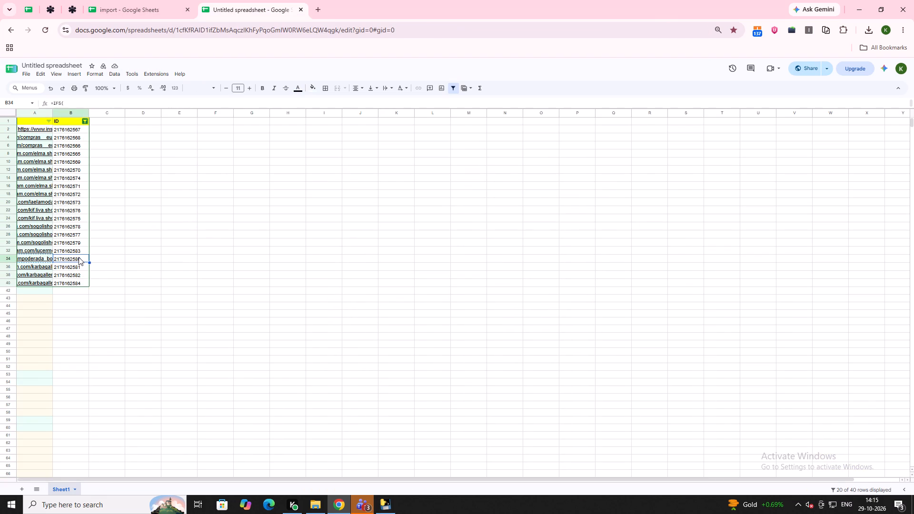
key("ctrl+c")
left_click(30, 0)
key("ctrl+v")
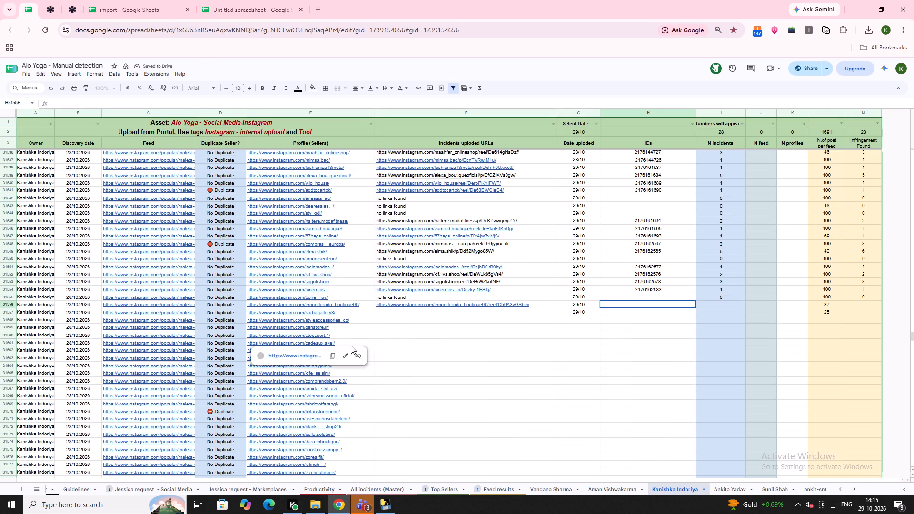
left_click(721, 306)
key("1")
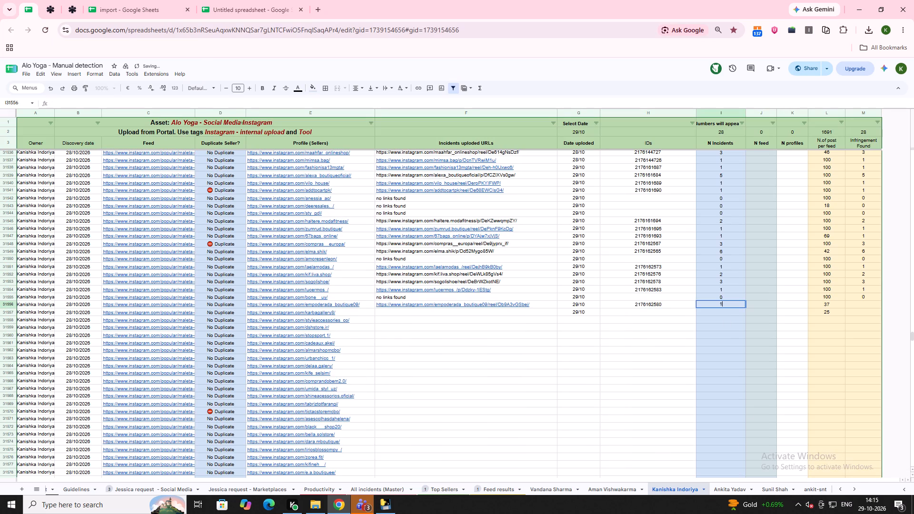
key("Right")
key("Right")
key("Right")
key("Right")
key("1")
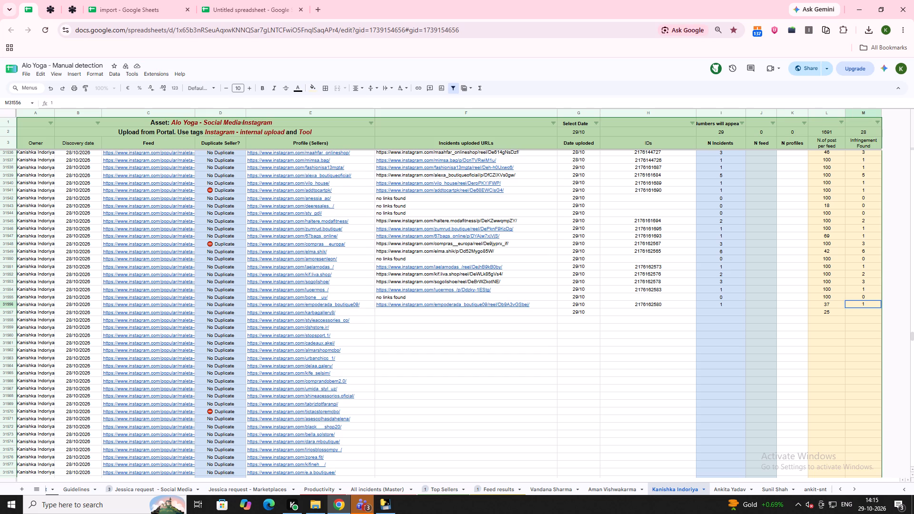
Copy the karbagallery8 profile URL from the manual detection sheet and search the import sheet for it.
left_click(351, 313)
key("ctrl+c")
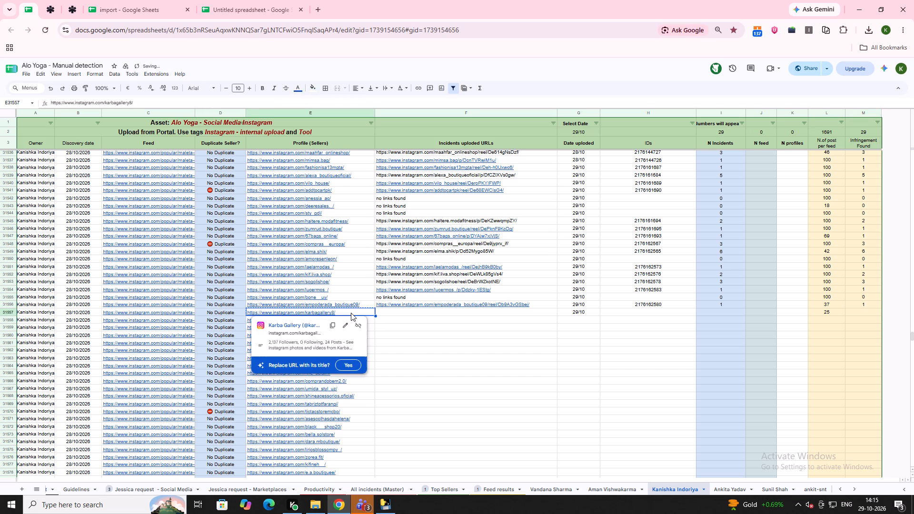
left_click(110, 0)
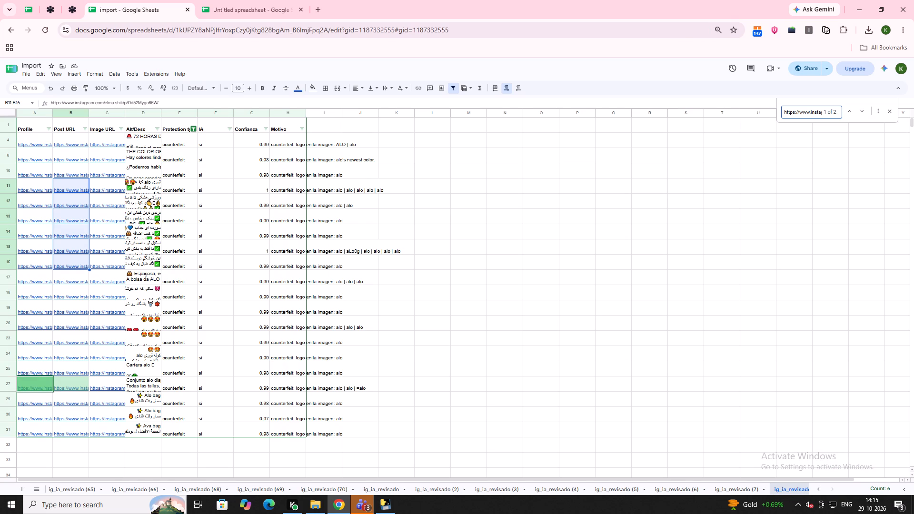
key("ctrl+d")
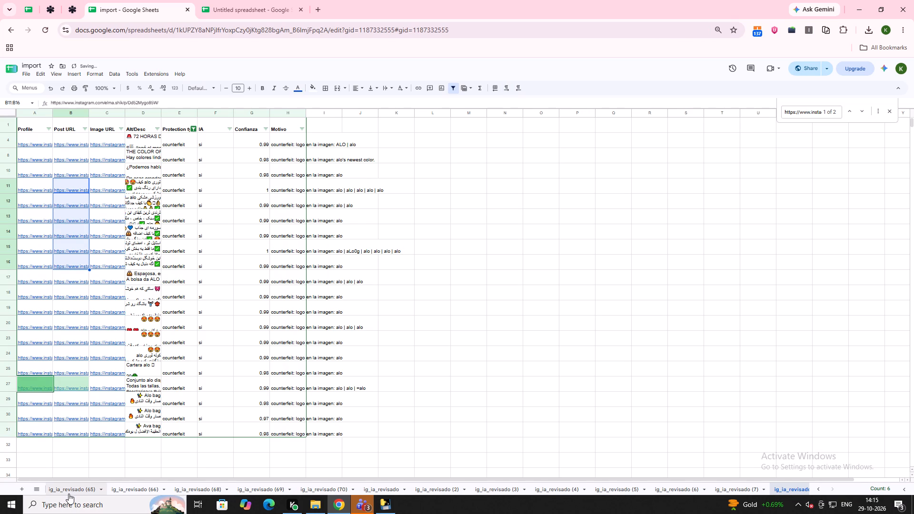
key("ctrl+f")
key("ctrl+v")
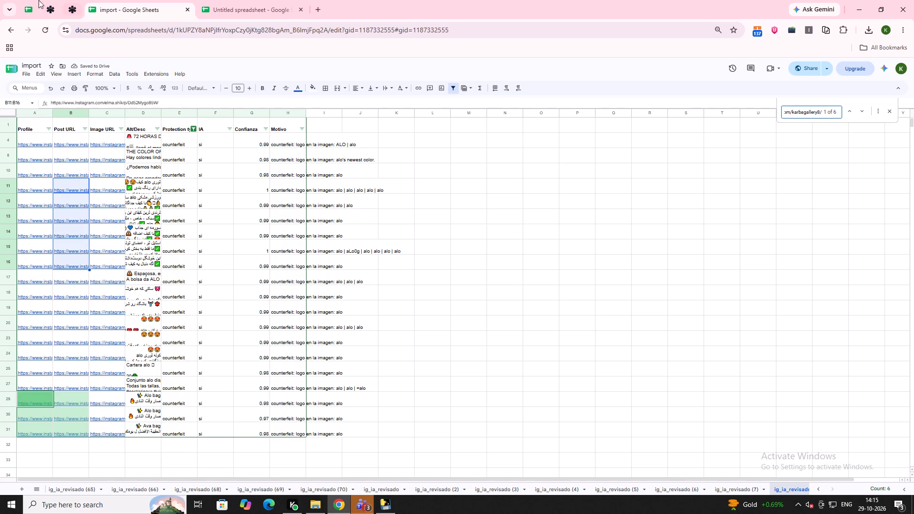
Select the three karbagallery8 post URLs in the untitled spreadsheet.
left_click(253, 0)
left_click(44, 265)
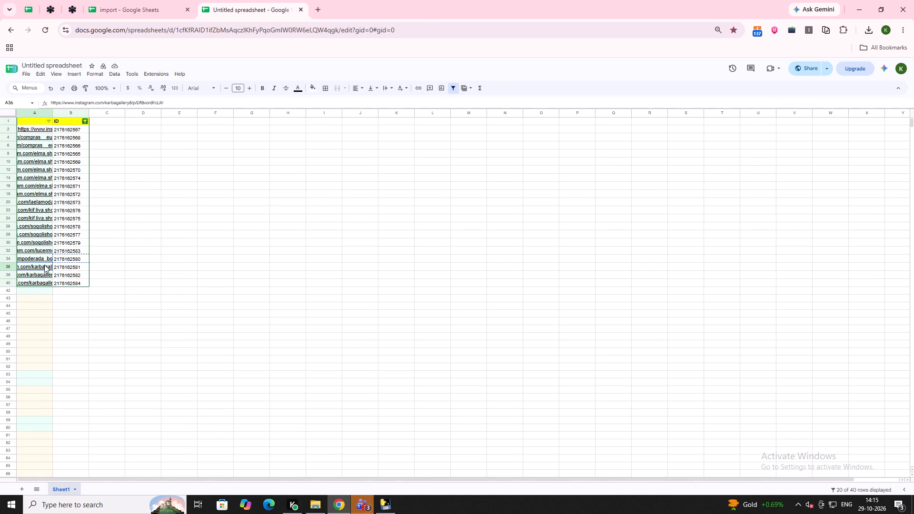
key("shift+Down")
key("shift+Down")
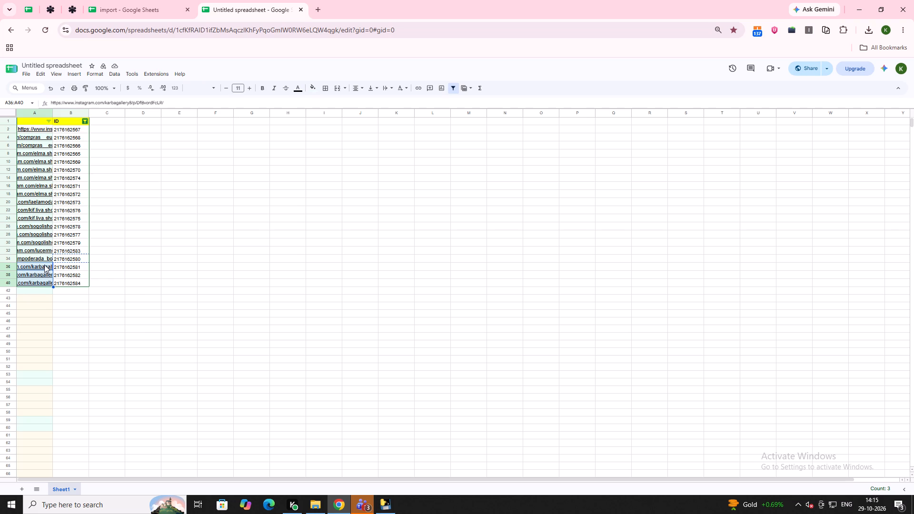
Copy the three karbagallery8 incident URLs from the untitled spreadsheet into that seller's Incidents uploaded URLs cell in the manual detection sheet.
key("ctrl+c")
left_click(36, 0)
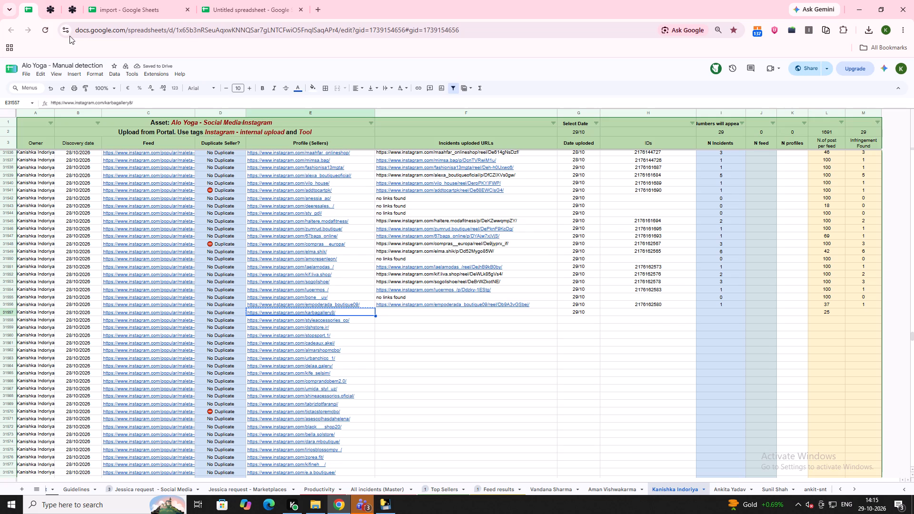
double_click(405, 313)
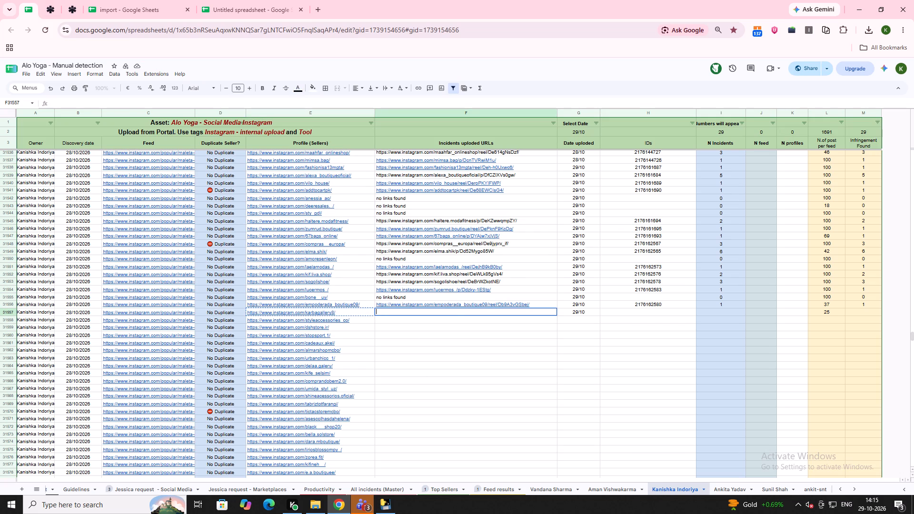
key("ctrl+c")
key("ctrl+v")
key("ctrl+z")
left_click(244, 0)
key("ctrl+c")
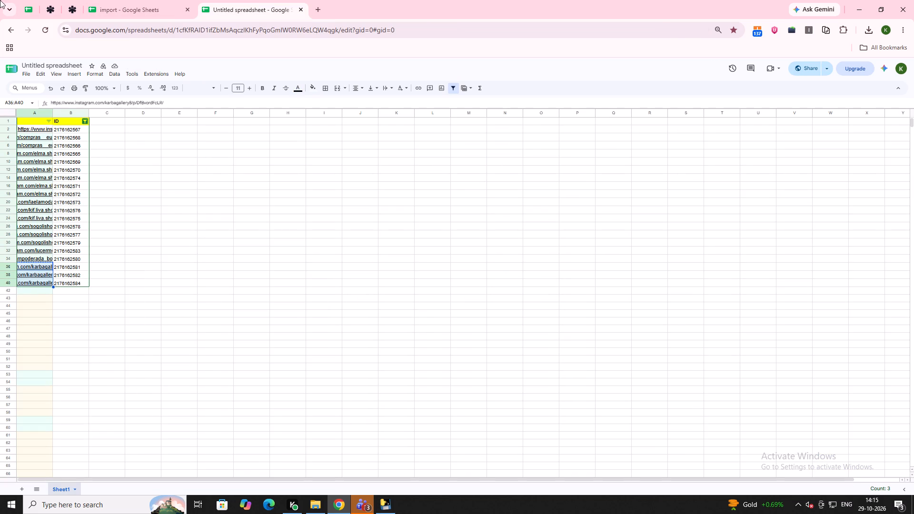
left_click(26, 2)
key("ctrl+v")
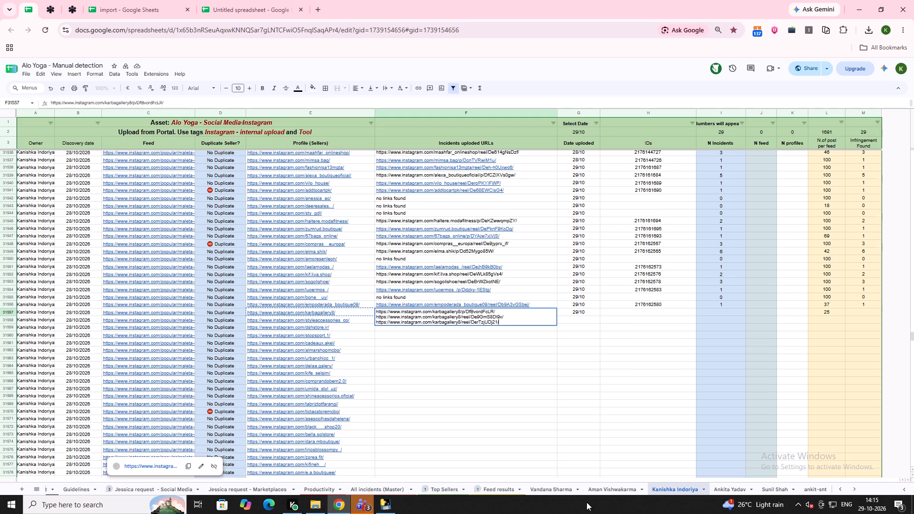
double_click(637, 311)
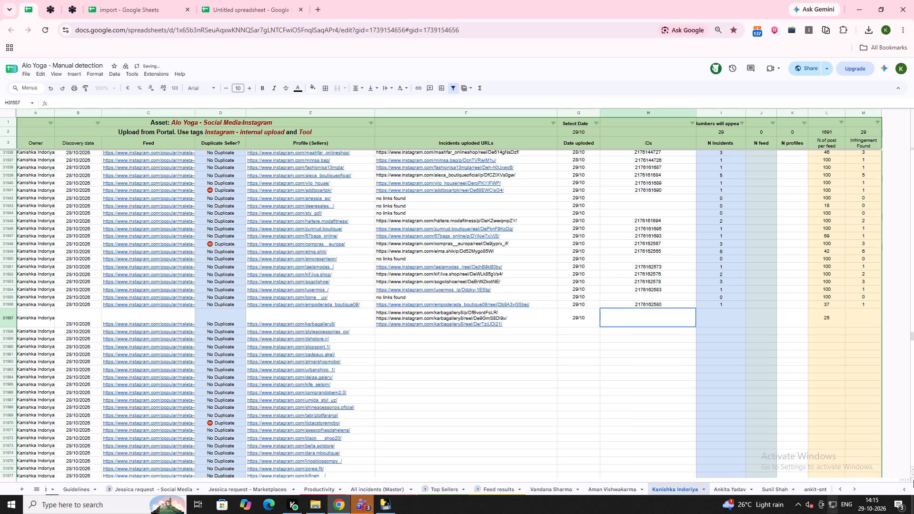
left_click(271, 0)
left_click(71, 268)
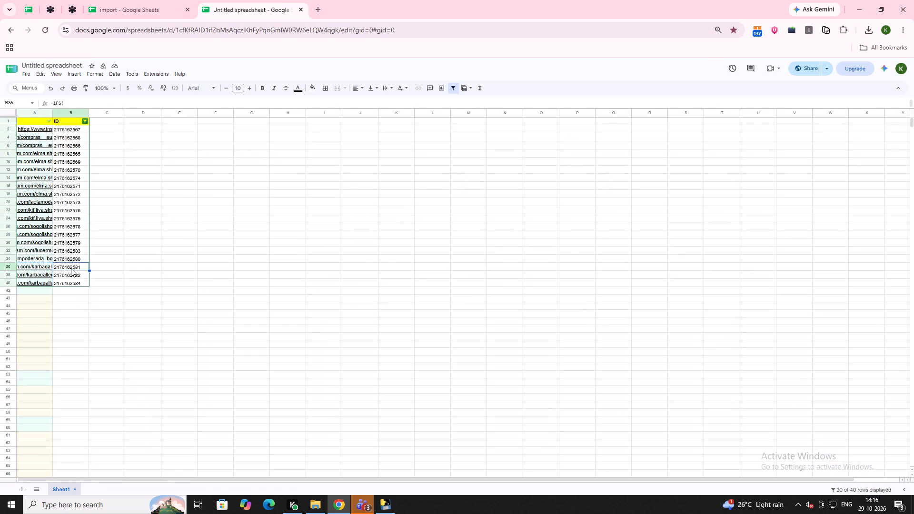
key("shift+Down")
key("shift+Down")
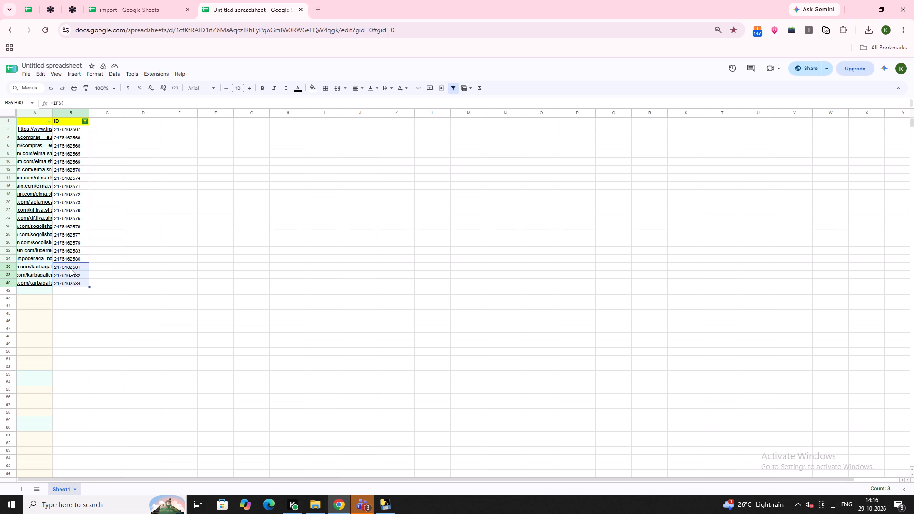
key("ctrl+c")
left_click(31, 4)
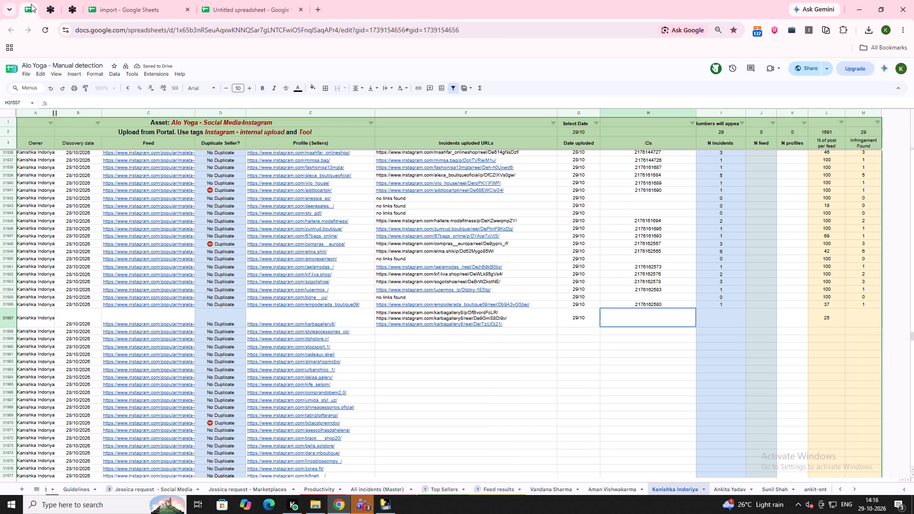
key("ctrl+v")
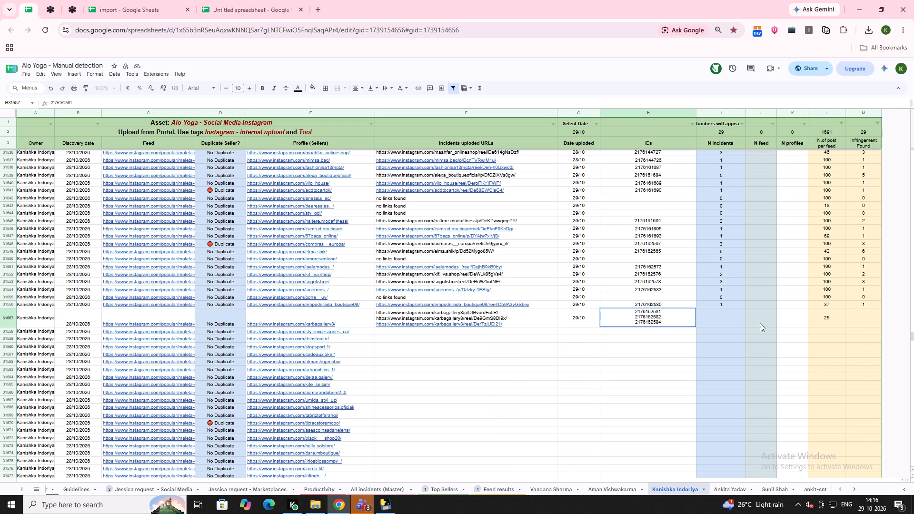
Set both N Incidents and Infringement Found to 3 for karbagallery8.
left_click(733, 316)
key("3")
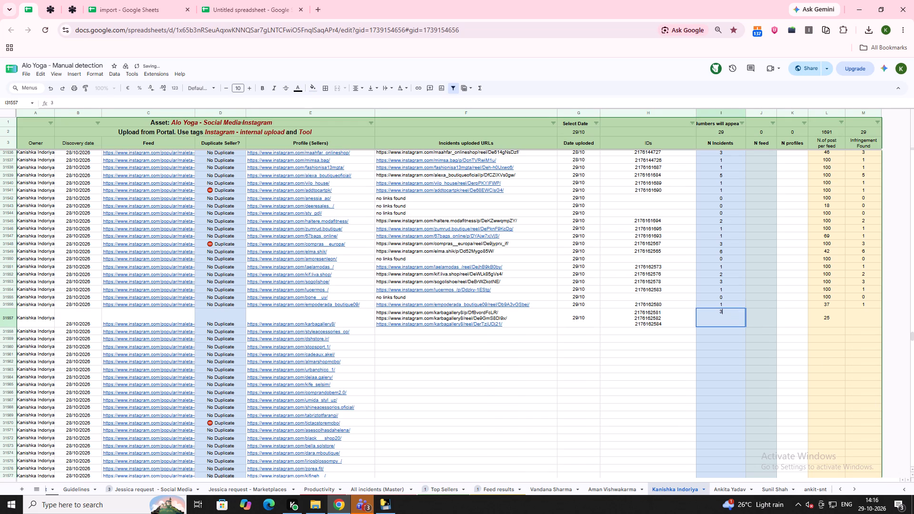
key("Right")
key("Right")
key("Right")
key("Right")
key("3")
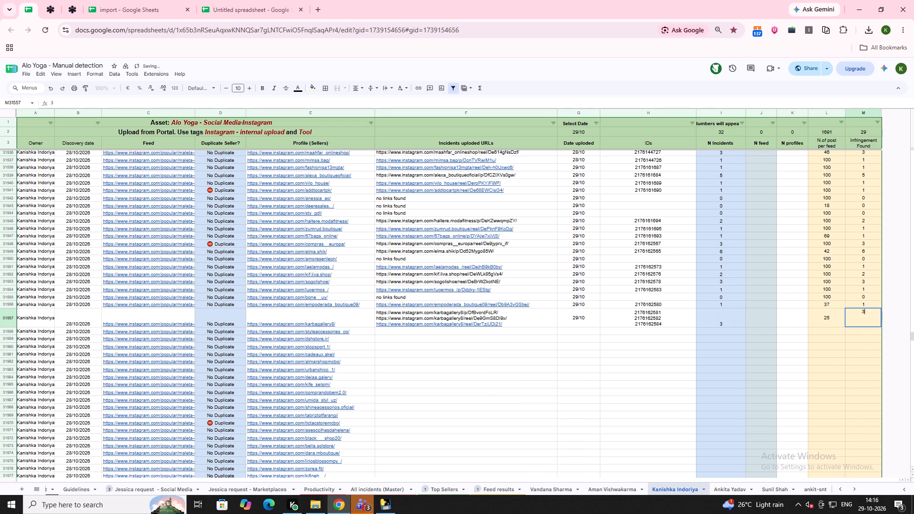
left_click(551, 384)
Resize the karbagallery8 row to a specified height of 21 pixels.
right_click(0, 320)
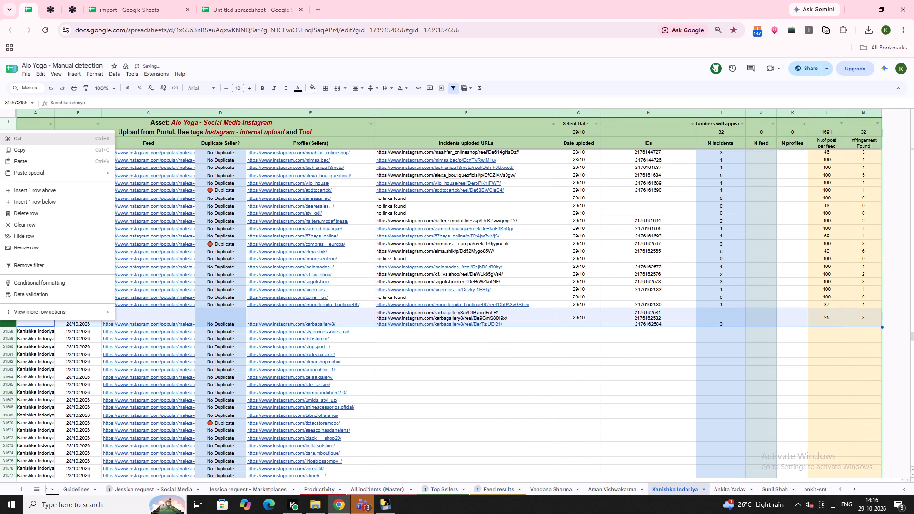
left_click(18, 246)
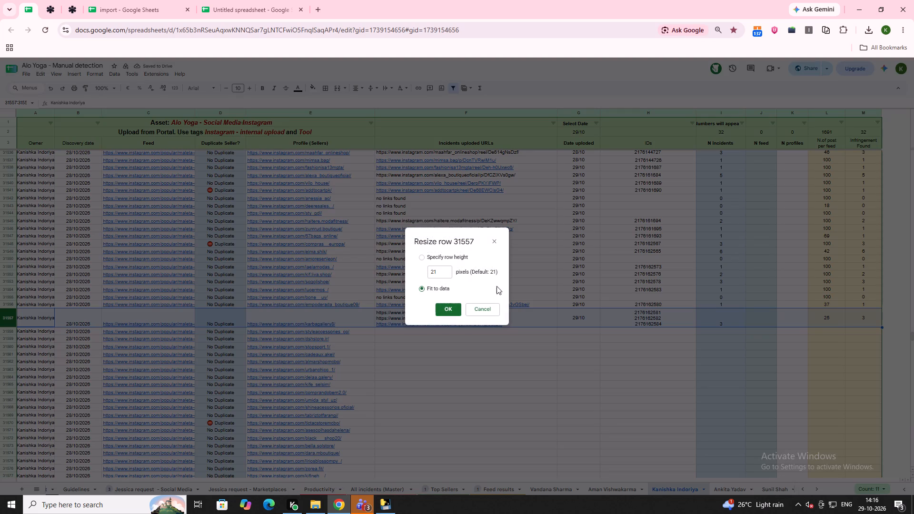
left_click(460, 254)
left_click(449, 309)
left_click(446, 324)
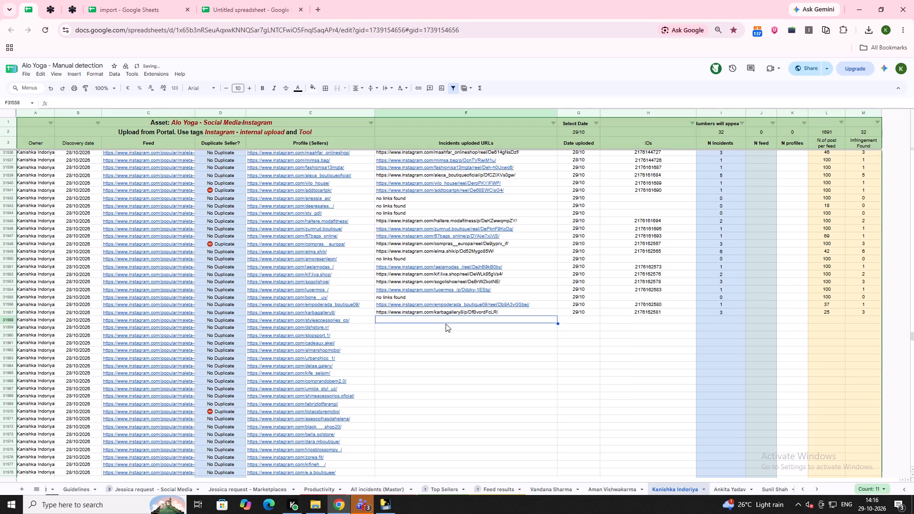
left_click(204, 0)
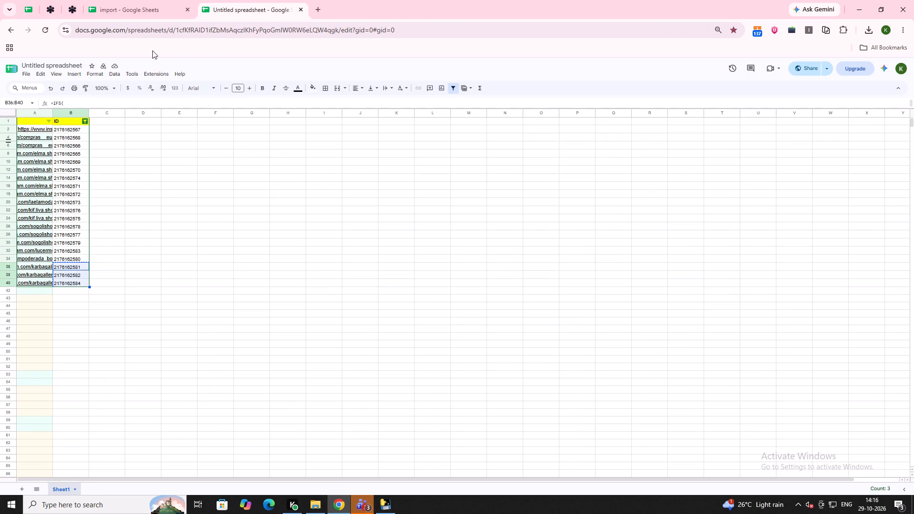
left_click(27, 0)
Enter 29/10/2026 as the Discovery date in row 31656, the first undated row below the seller list.
scroll(582, 346, "down", 3)
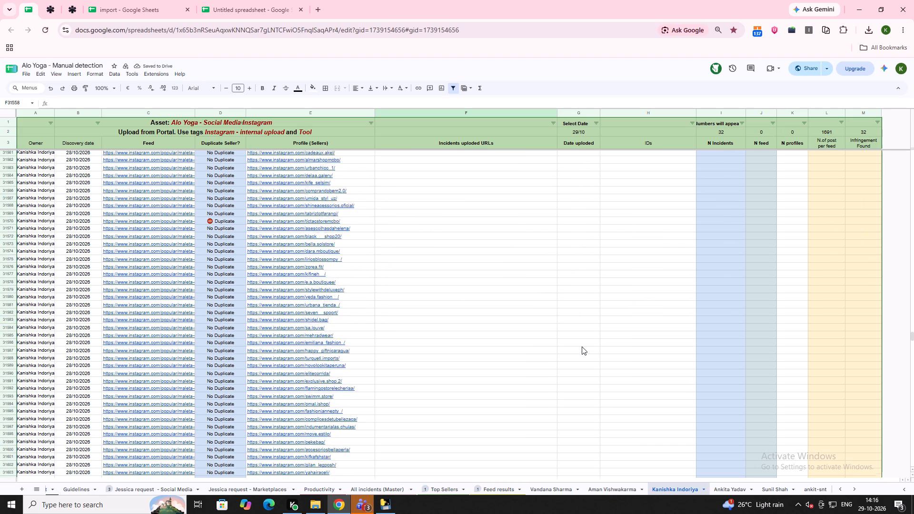
scroll(582, 346, "down", 16)
scroll(582, 346, "up", 4)
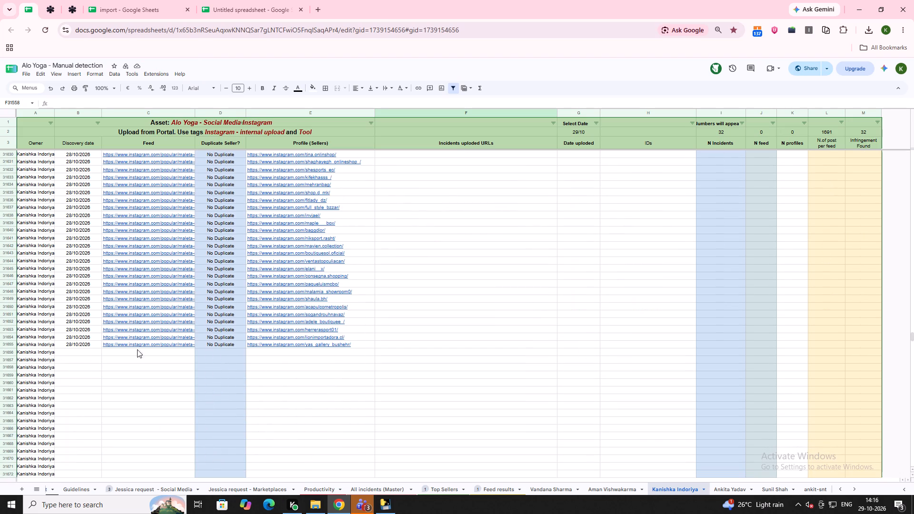
left_click(76, 344)
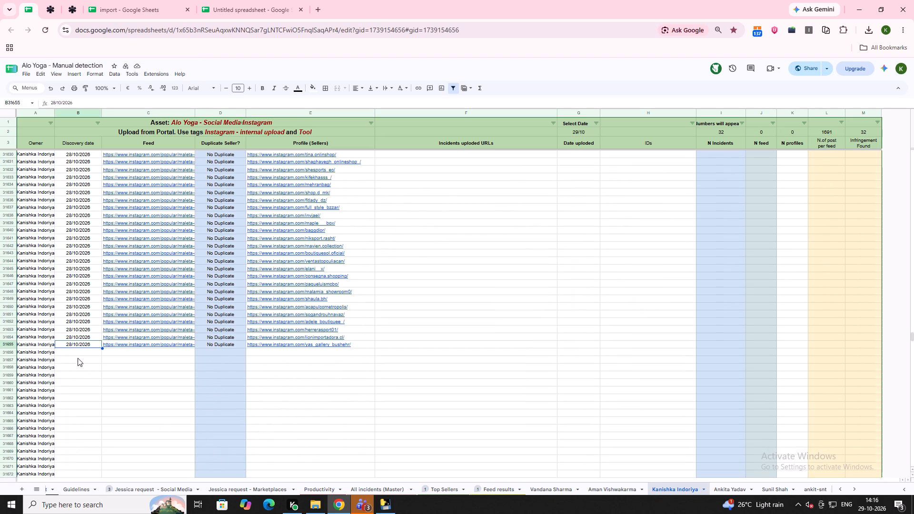
left_click(75, 353)
key("ctrl+semicolon")
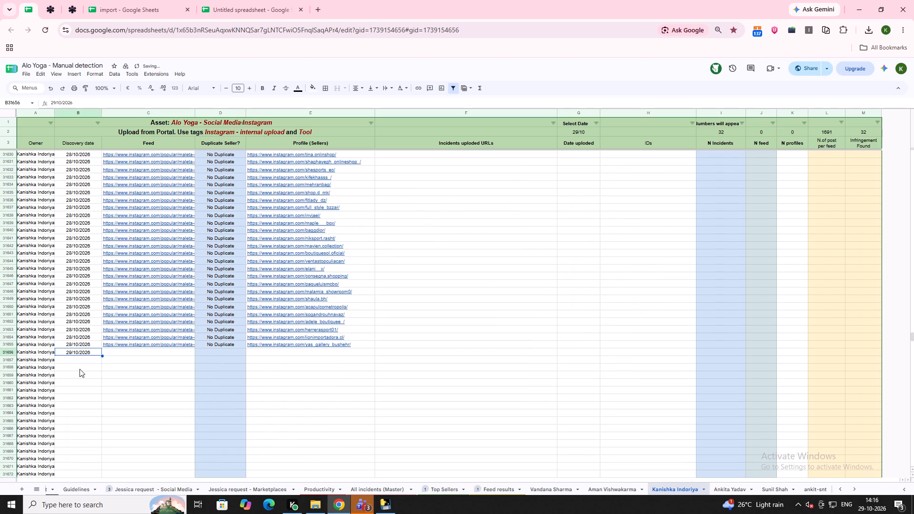
Enter 29/10/2026 as the Date uploaded in row 31656 and select that row's empty Feed cell.
key("Right")
key("Right")
key("Right")
key("Right")
key("Right")
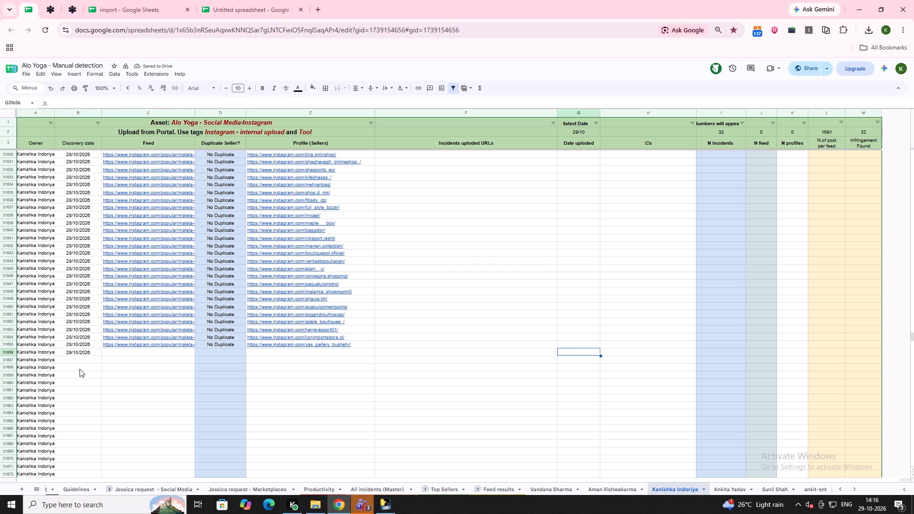
key("ctrl+semicolon")
key("Right")
key("Right")
key("Left")
key("Left")
key("Left")
key("Left")
key("Left")
key("Left")
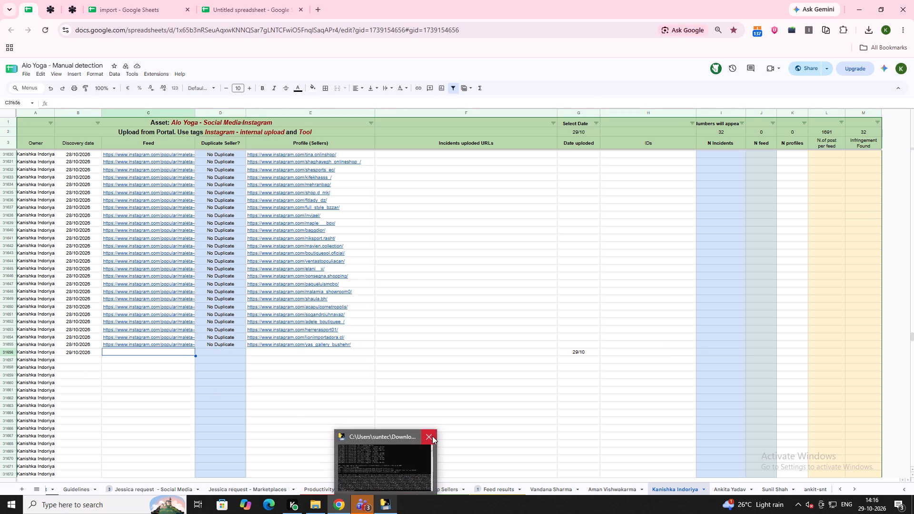
Close the command-line window running in the background.
left_click(432, 436)
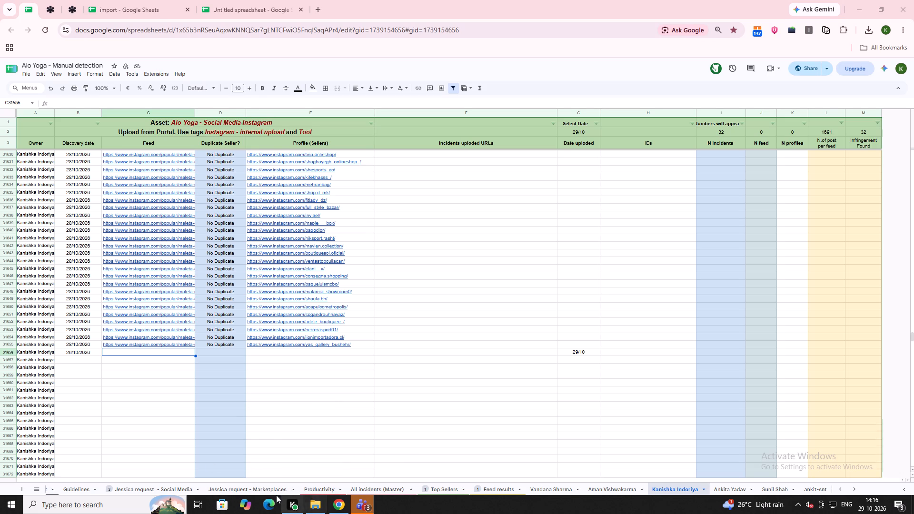
Look through the Feed results sheet for a popular-feed URL that still needs review.
left_click(491, 485)
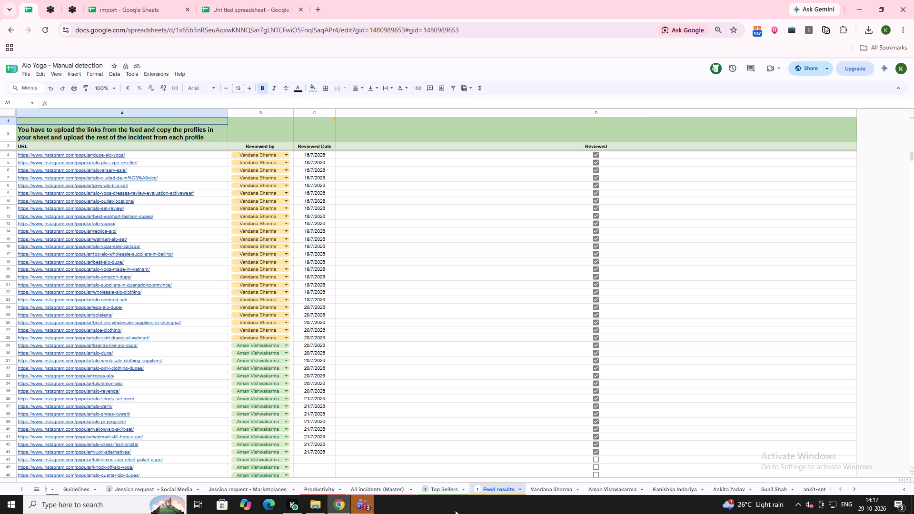
scroll(506, 439, "up", 11)
scroll(504, 415, "down", 20)
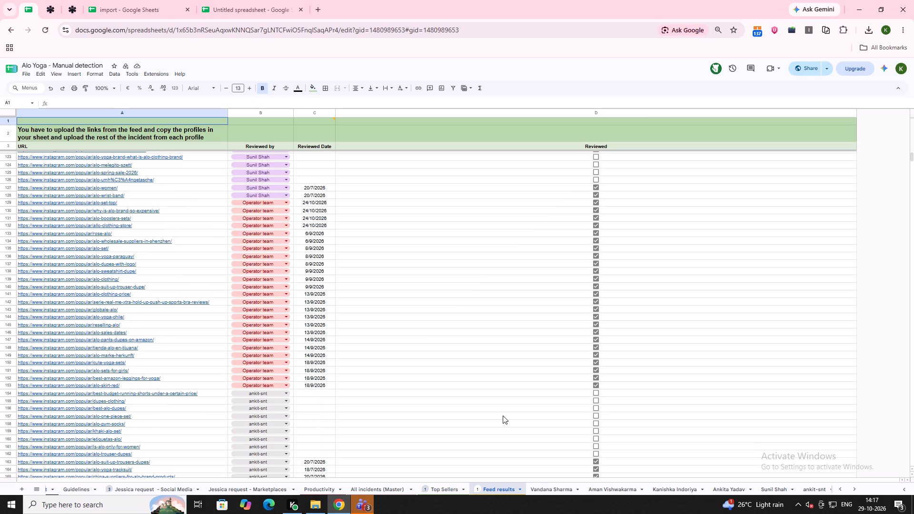
scroll(503, 415, "down", 3)
scroll(503, 415, "down", 20)
scroll(503, 415, "down", 19)
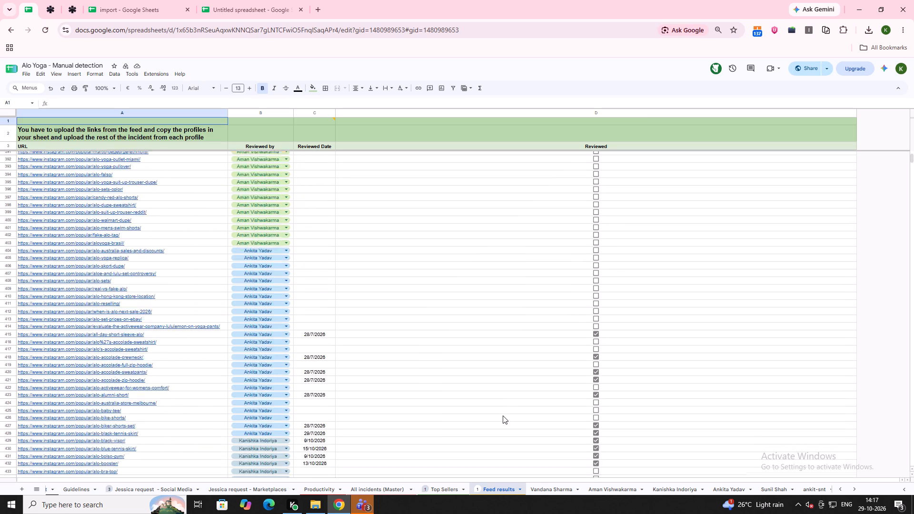
scroll(503, 415, "down", 14)
scroll(508, 419, "up", 15)
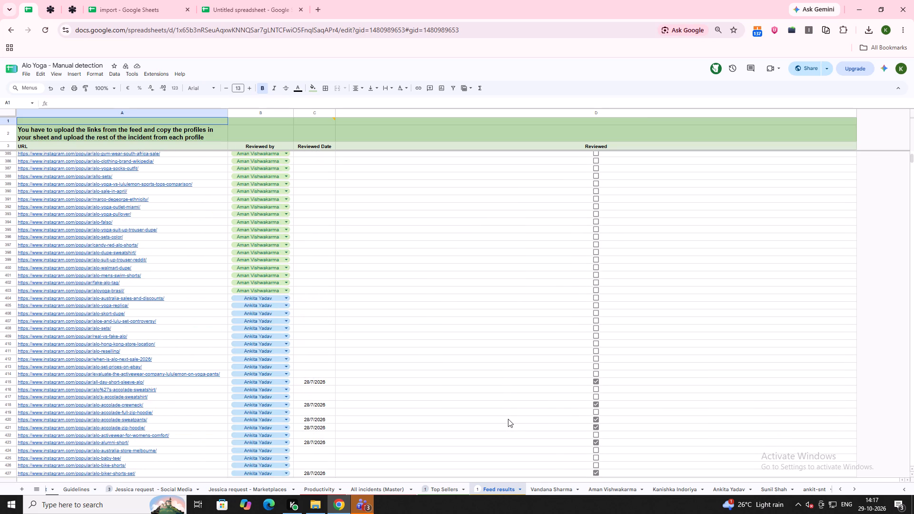
scroll(508, 419, "up", 4)
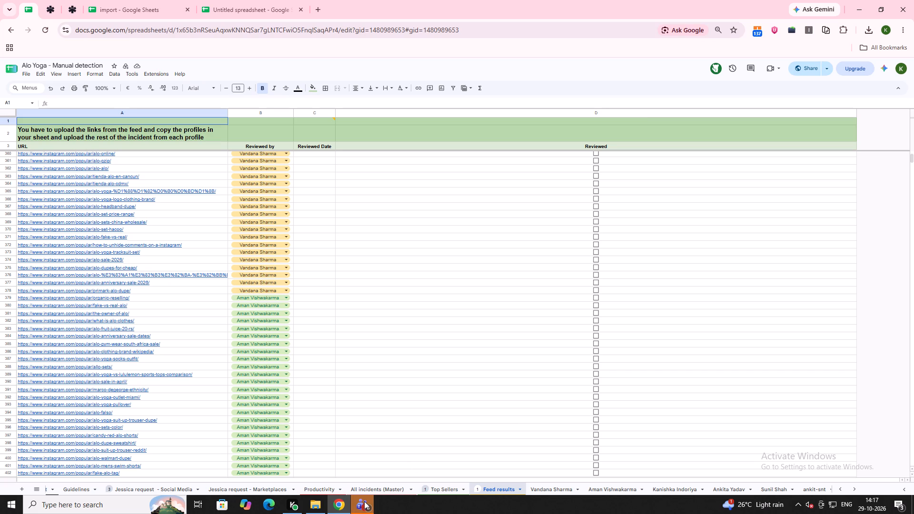
Open the alo-falso feed URL from row 394 in a new browser tab and follow its Learn More link.
left_click(98, 412)
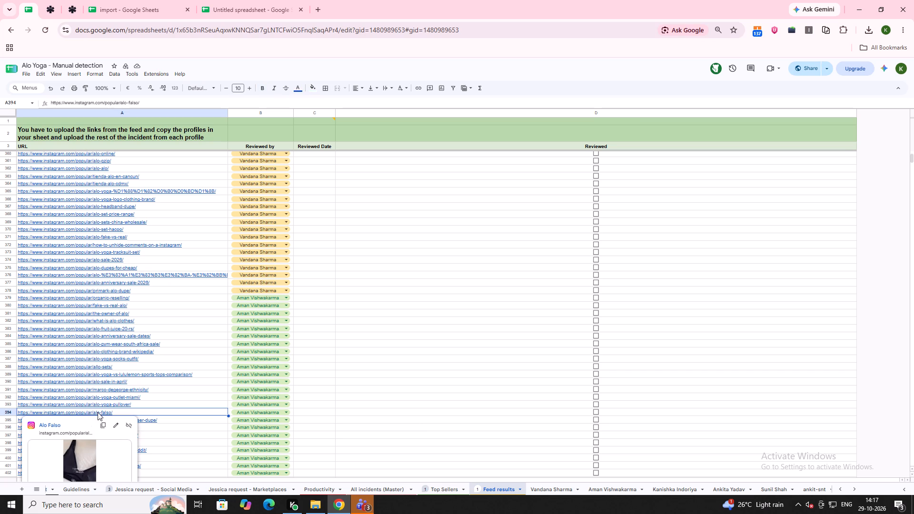
key("ctrl+c")
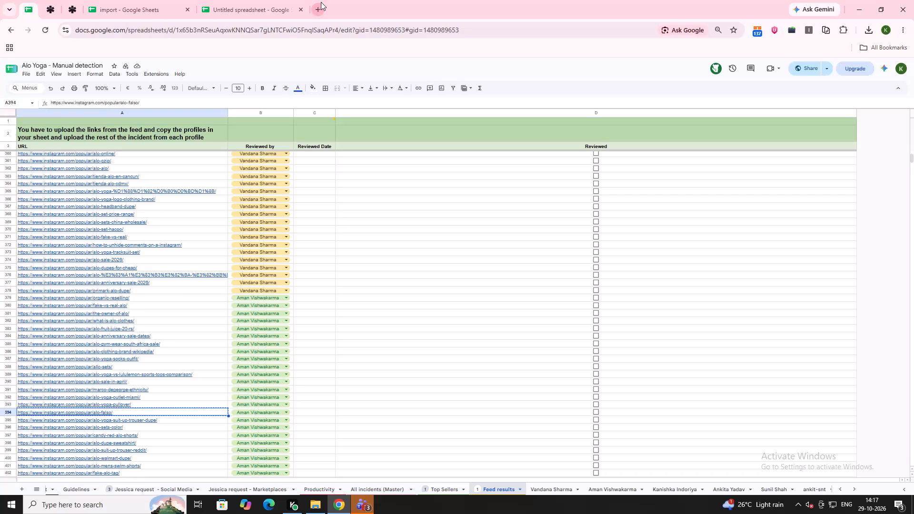
left_click(321, 2)
key("ctrl+v")
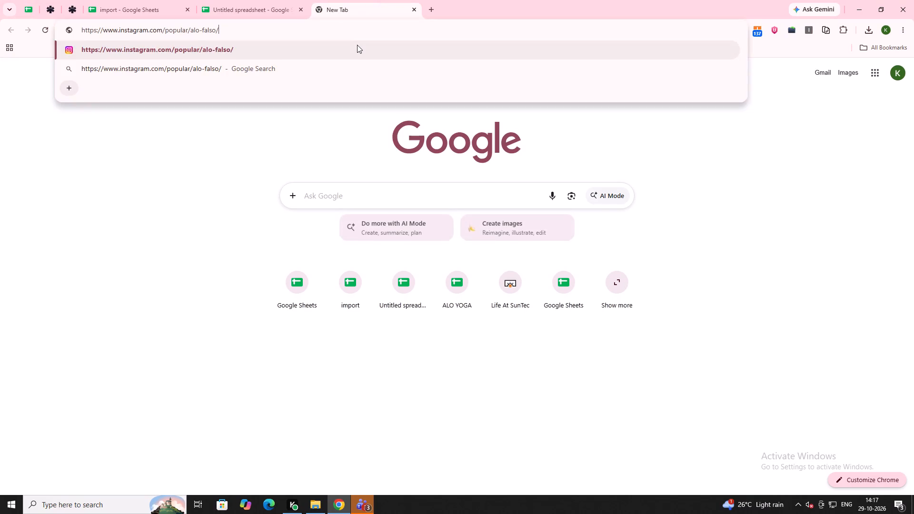
key("Return")
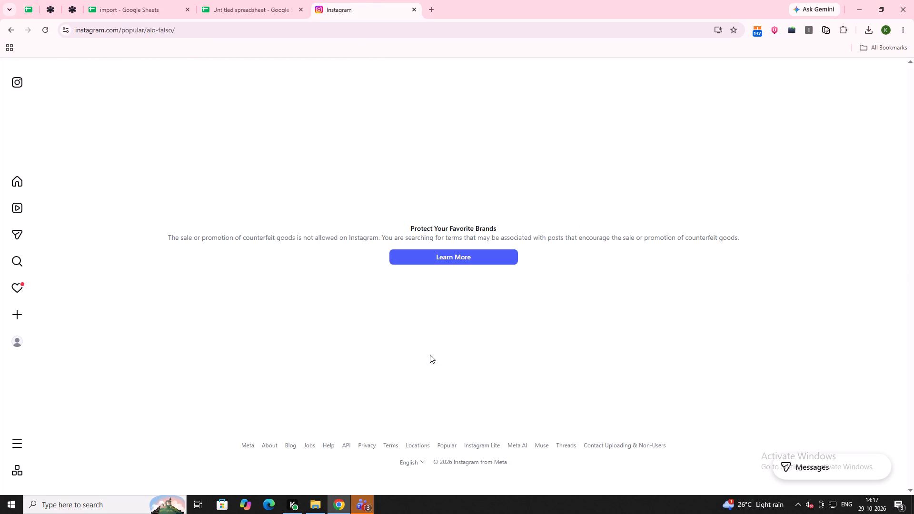
scroll(517, 292, "up", 4)
left_click(626, 177)
left_click(492, 259)
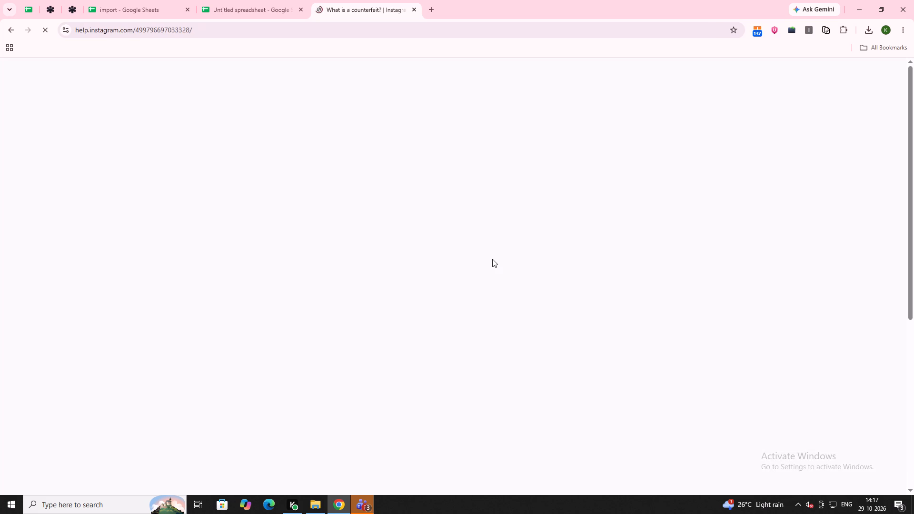
key("ctrl+w")
Reopen the alo-falso feed, read Instagram's linked "What is a counterfeit?" help article, and close that tab.
key("ctrl+t")
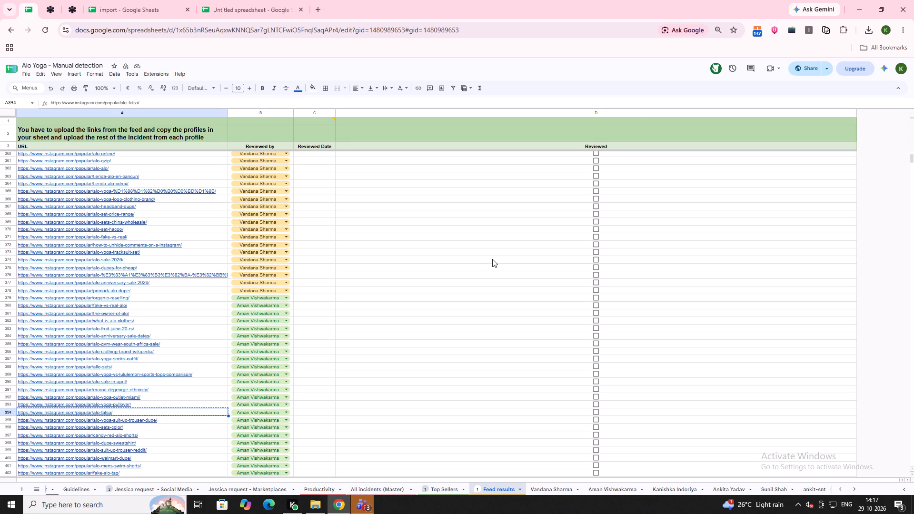
key("ctrl+v")
key("Return")
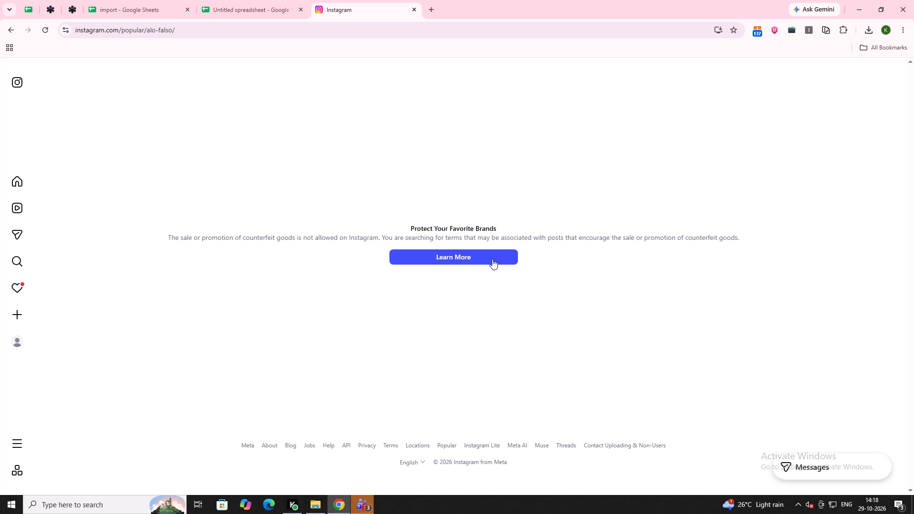
left_click(492, 259)
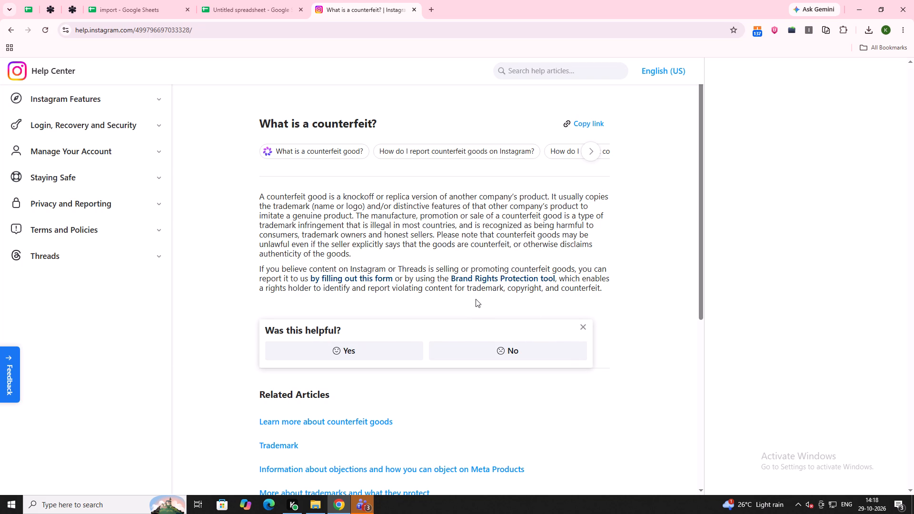
scroll(619, 202, "down", 2)
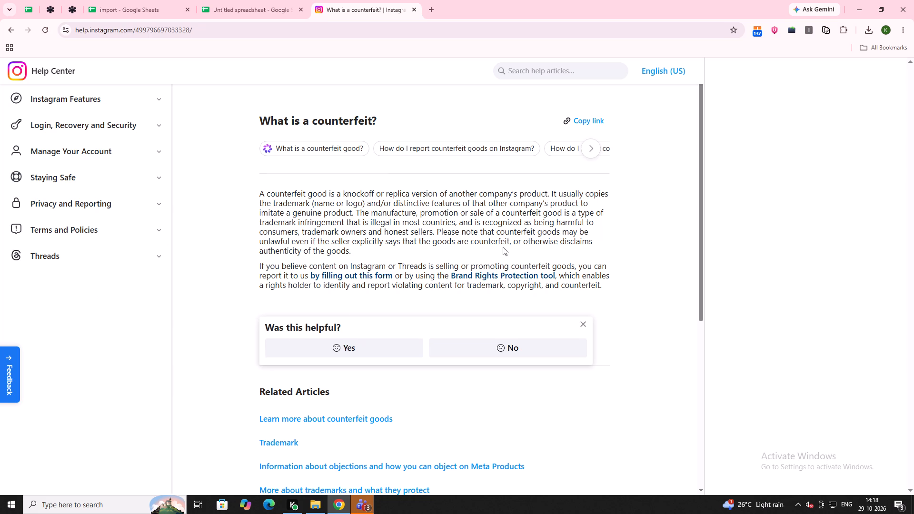
scroll(503, 247, "down", 3)
scroll(421, 270, "down", 12)
scroll(415, 295, "up", 7)
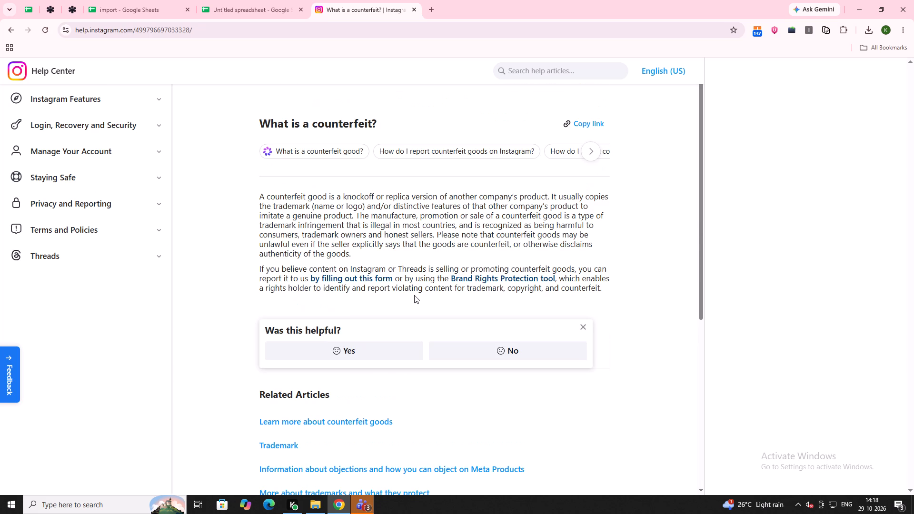
scroll(414, 295, "up", 6)
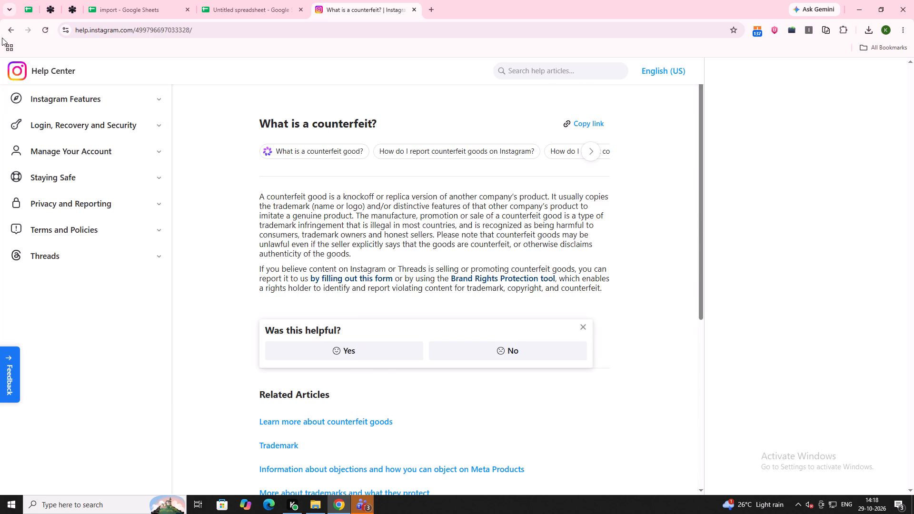
left_click(12, 32)
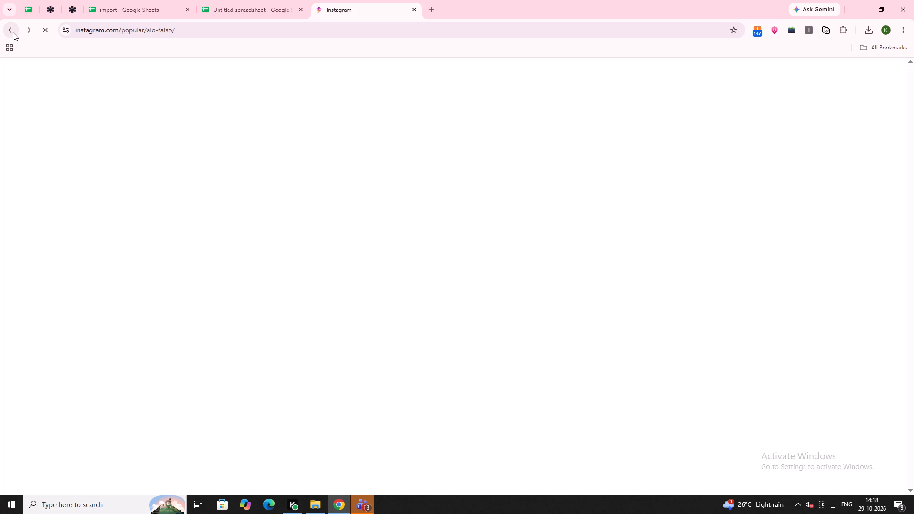
left_click(414, 6)
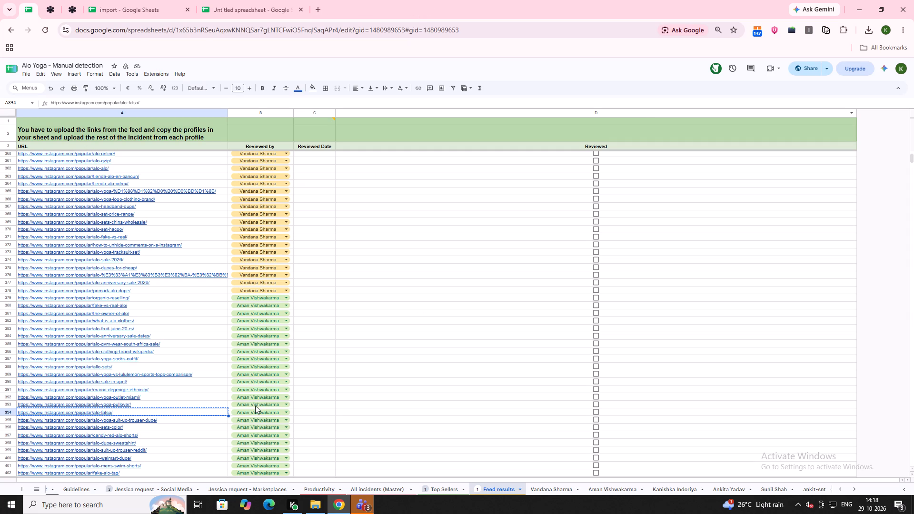
Open the fake-alo-tag feed URL from row 402 in a new tab, browse its posts, and close the tab.
scroll(215, 355, "down", 1)
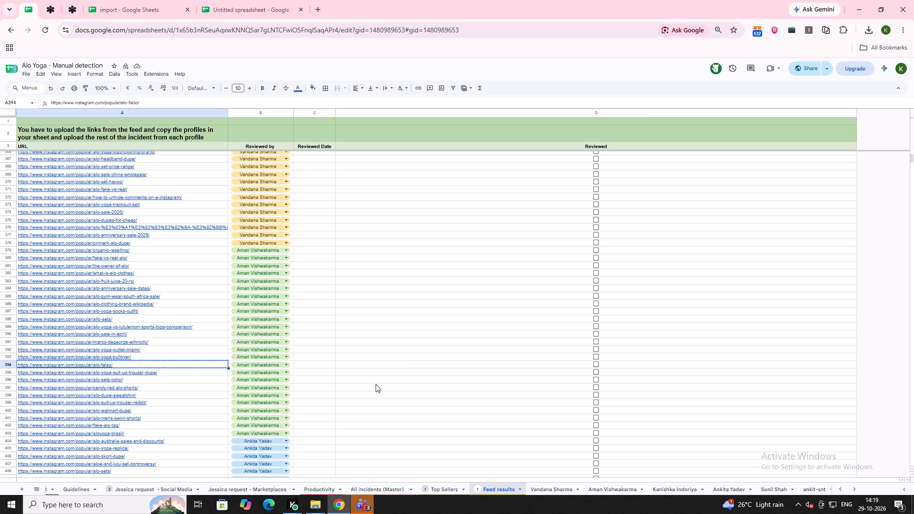
left_click(152, 425)
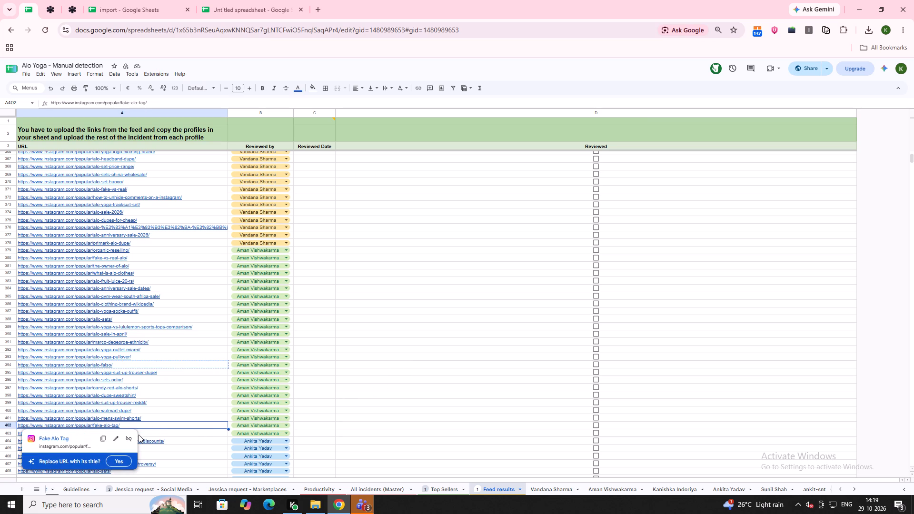
key("ctrl+c")
key("ctrl+t")
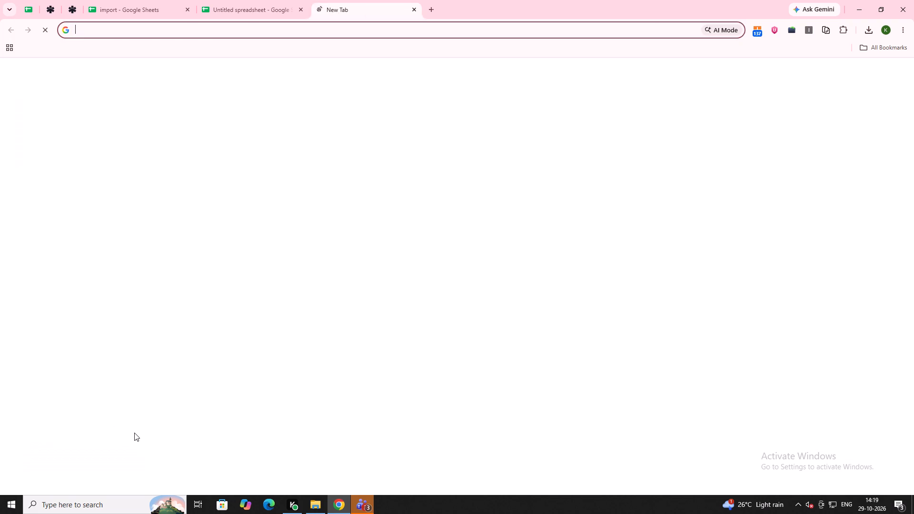
key("ctrl+v")
key("Return")
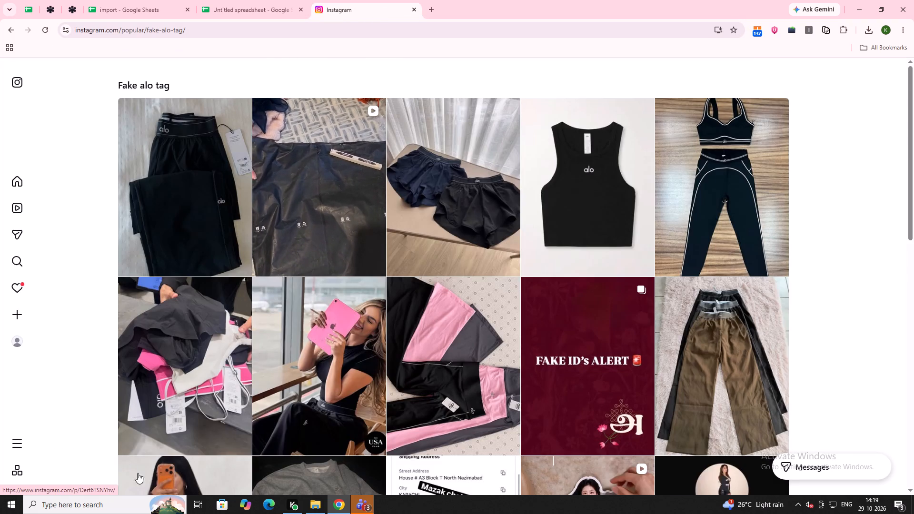
scroll(221, 487, "down", 5)
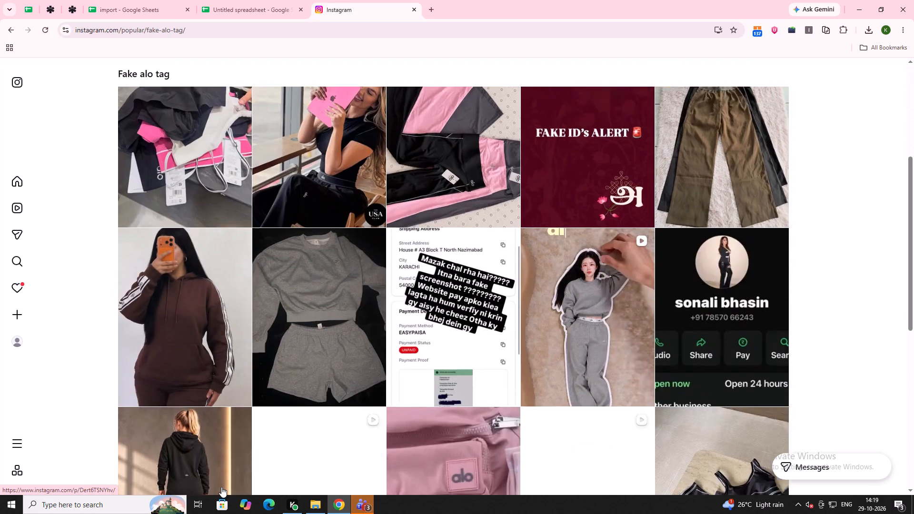
scroll(222, 488, "down", 9)
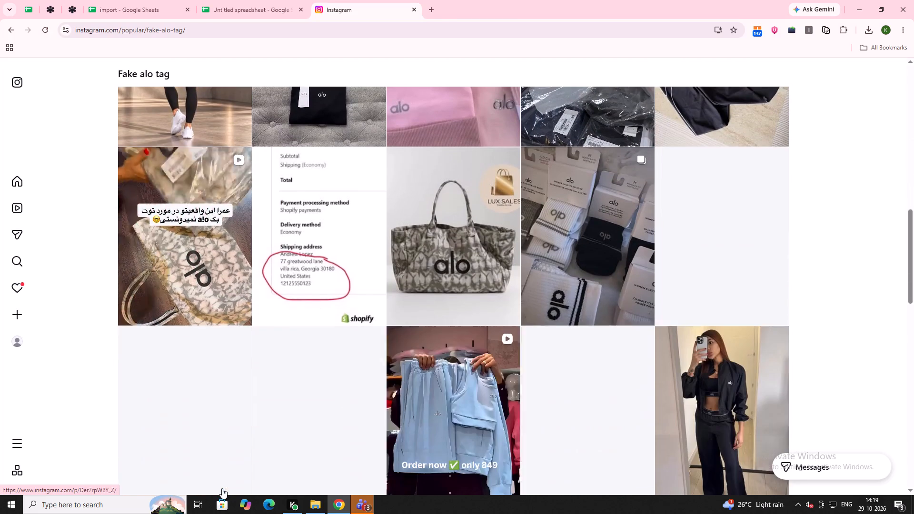
scroll(222, 488, "down", 8)
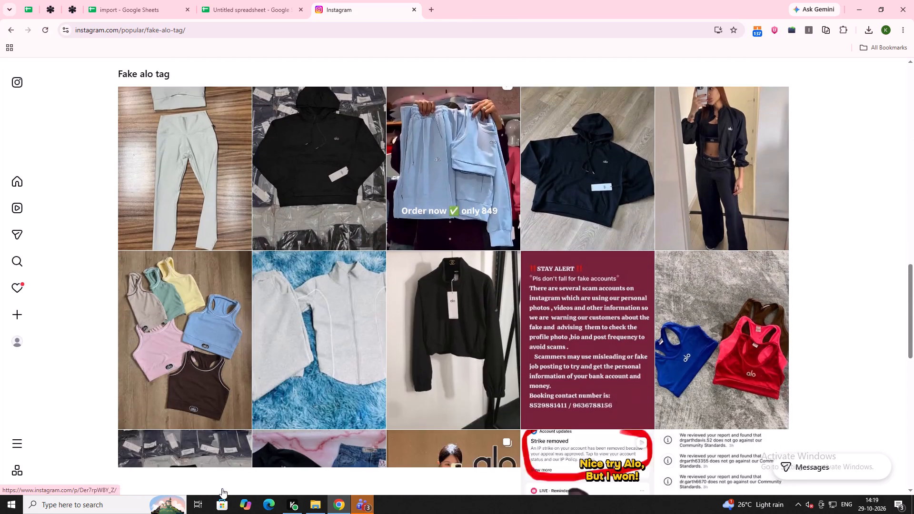
scroll(222, 488, "down", 7)
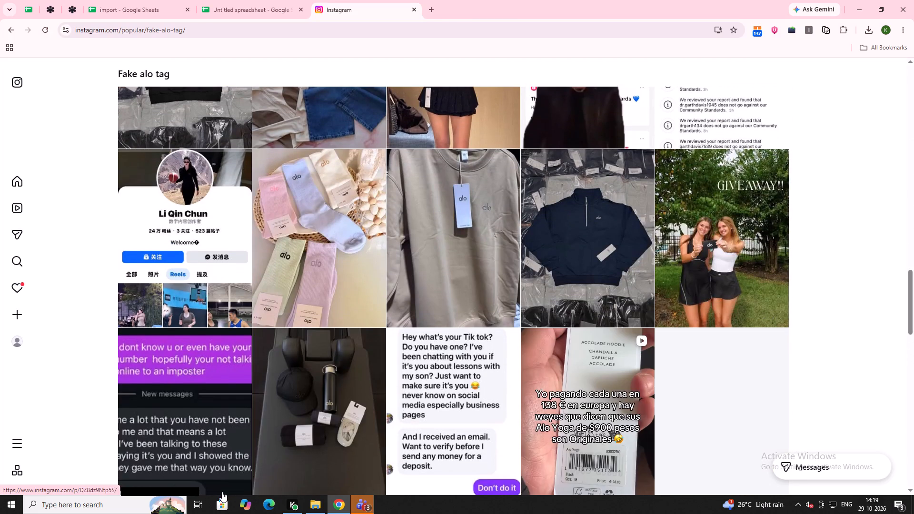
key("ctrl+w")
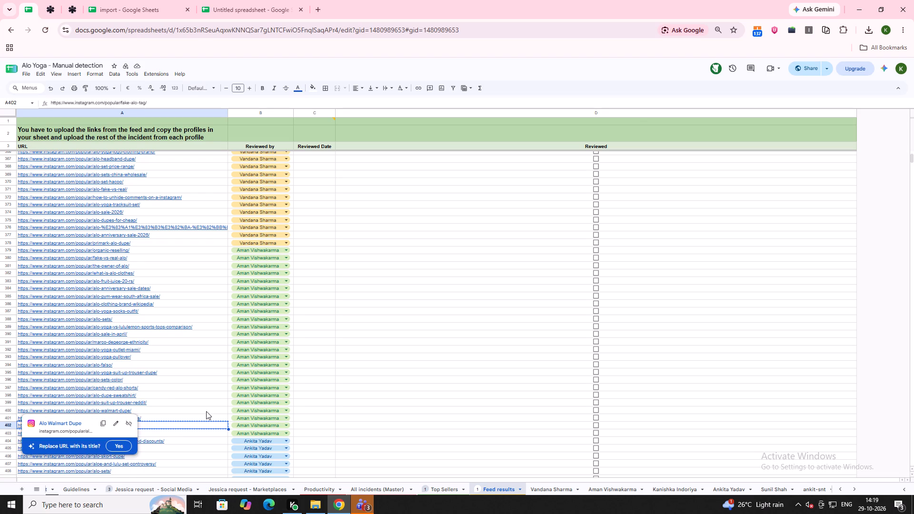
Open the alo-bolso-gym feed URL from row 431 of the Feed results sheet in a new tab and browse its posts.
scroll(190, 363, "down", 1)
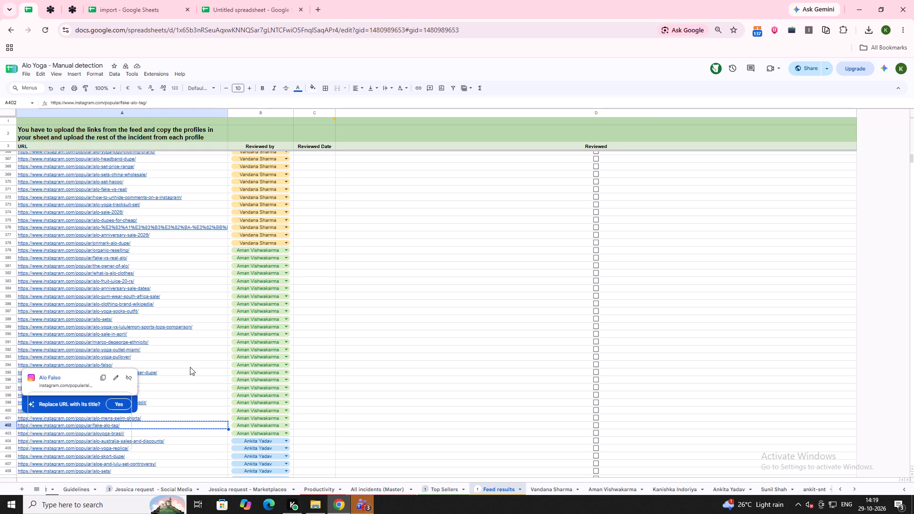
scroll(190, 376, "down", 1)
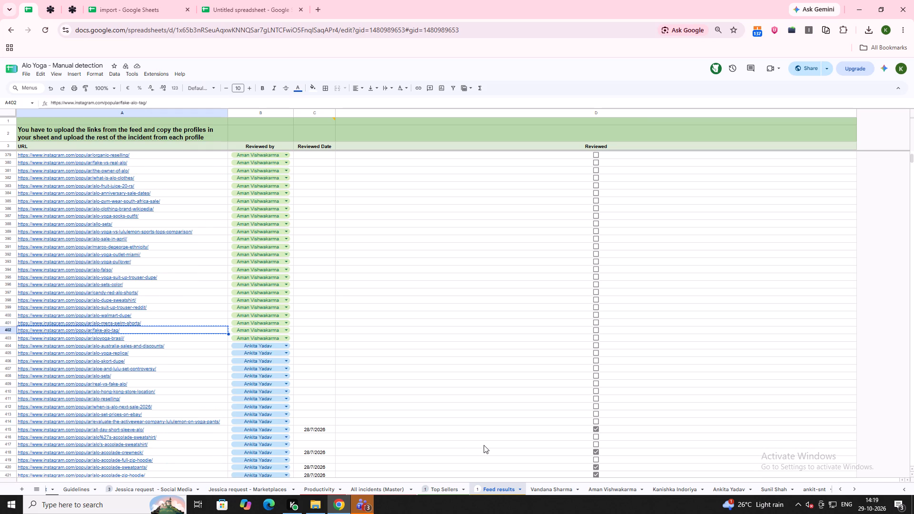
scroll(467, 437, "down", 1)
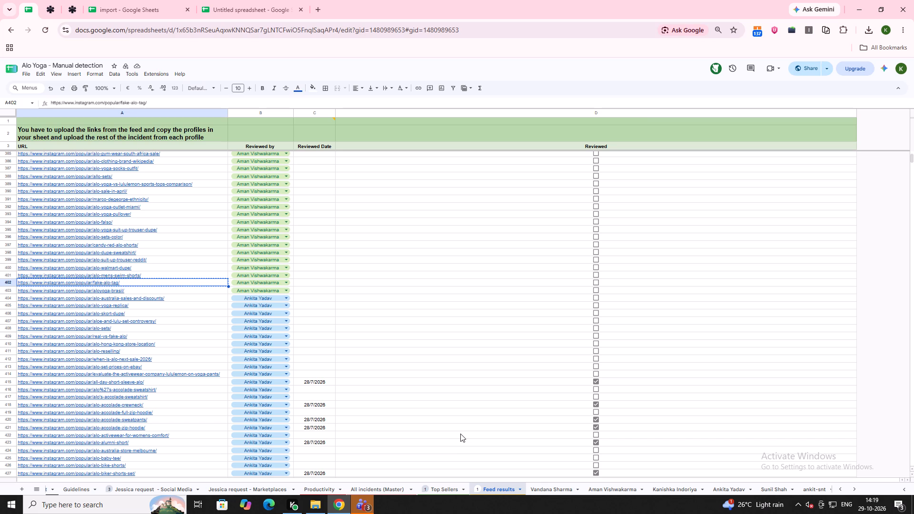
scroll(449, 402, "down", 2)
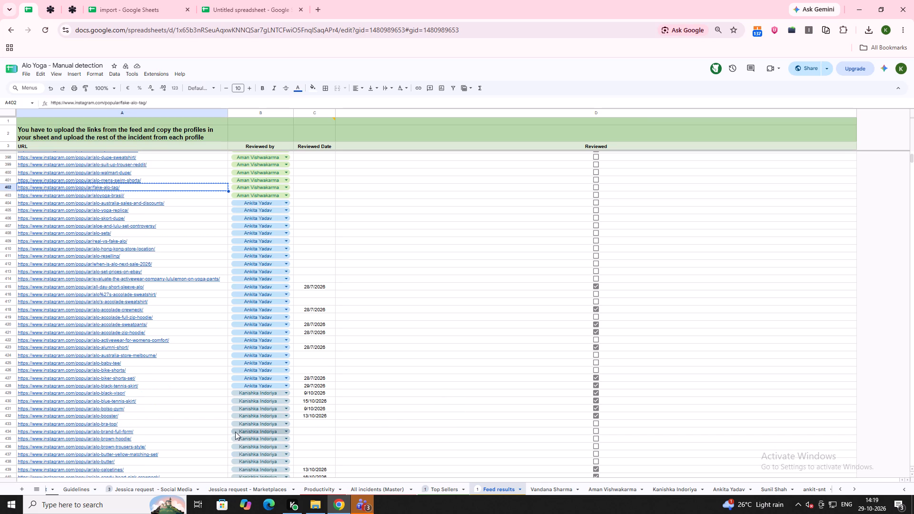
left_click(136, 408)
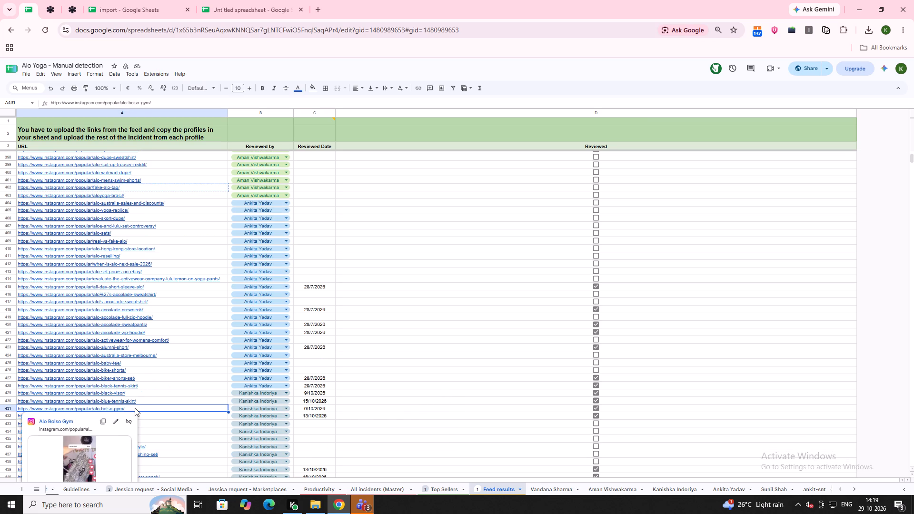
key("ctrl+c")
key("ctrl+t")
key("ctrl+v")
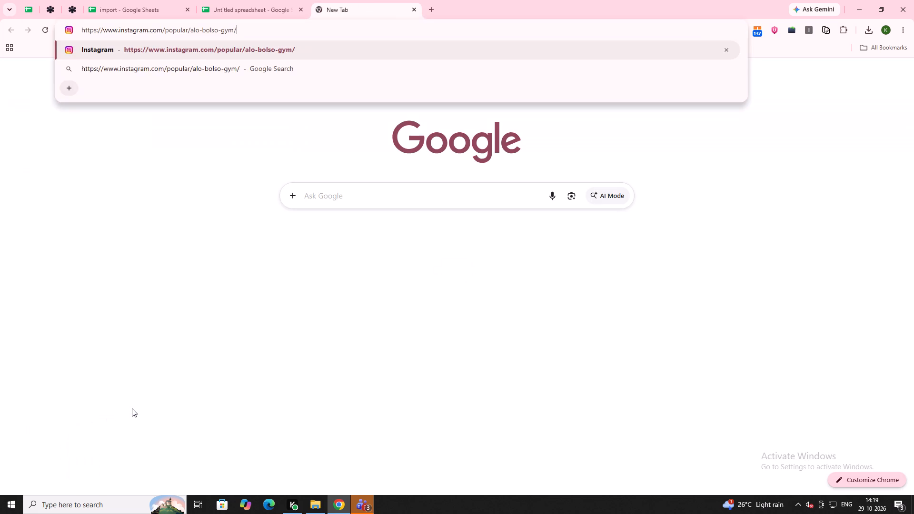
key("Return")
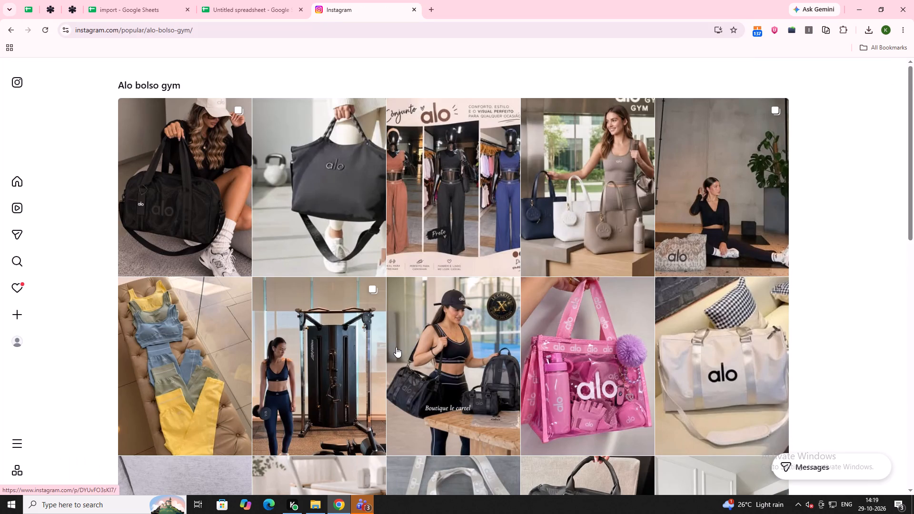
scroll(396, 347, "down", 12)
scroll(397, 346, "up", 8)
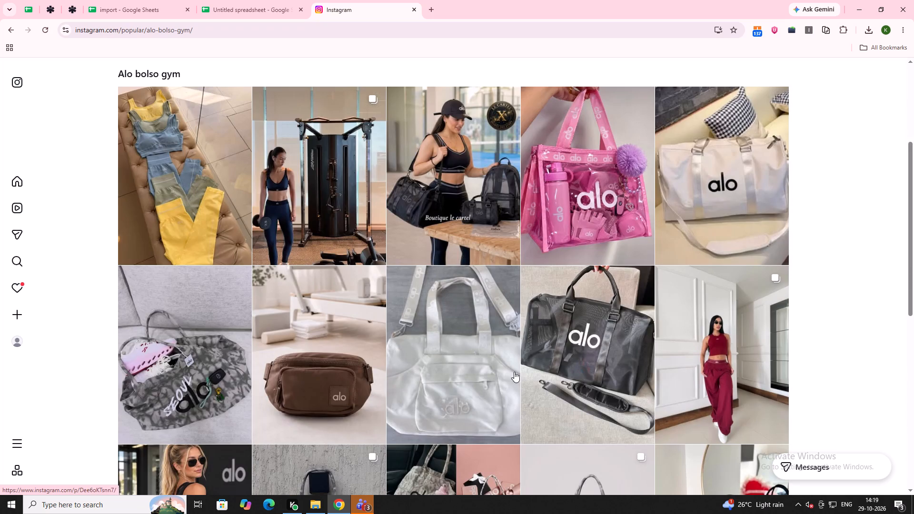
Copy the alo-bolso-gym feed URL and enter it in the feeds list of the IG Detection extension's multi-profile pipeline.
key("ctrl+l")
key("ctrl+c")
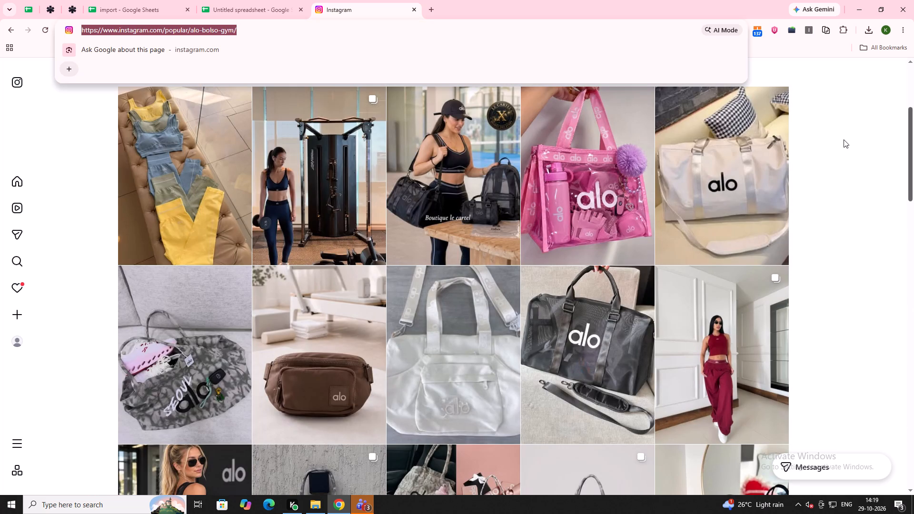
left_click(813, 30)
left_click(750, 160)
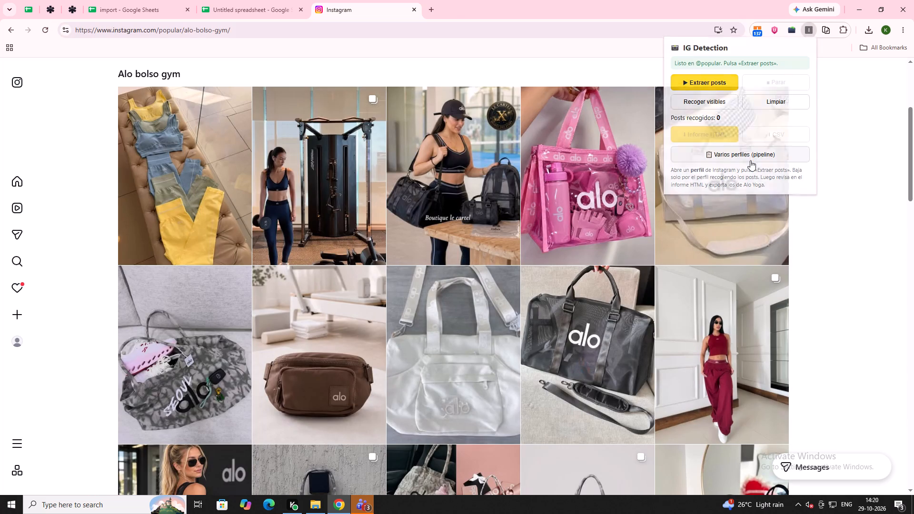
left_click(344, 257)
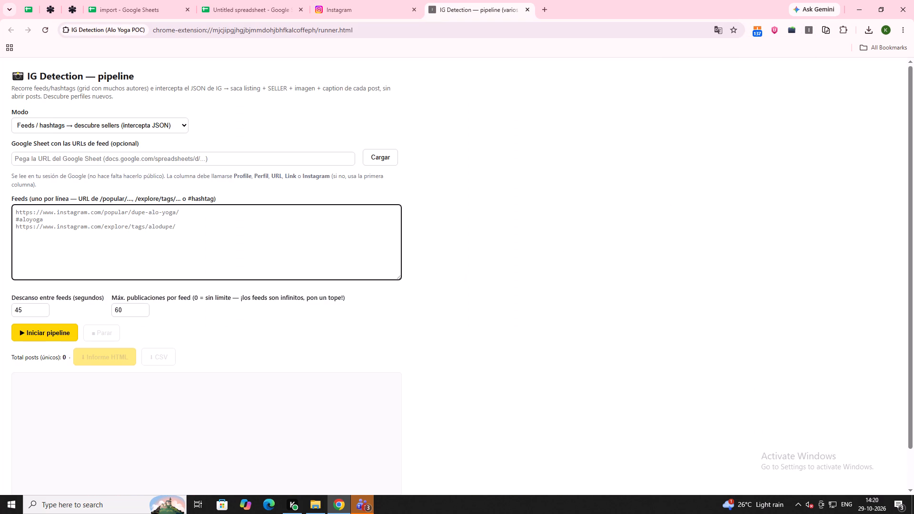
key("ctrl+v")
Set the rest between feeds to 20 seconds and the maximum posts per feed to 1000, and start the pipeline.
left_click_drag(23, 315, 11, 314)
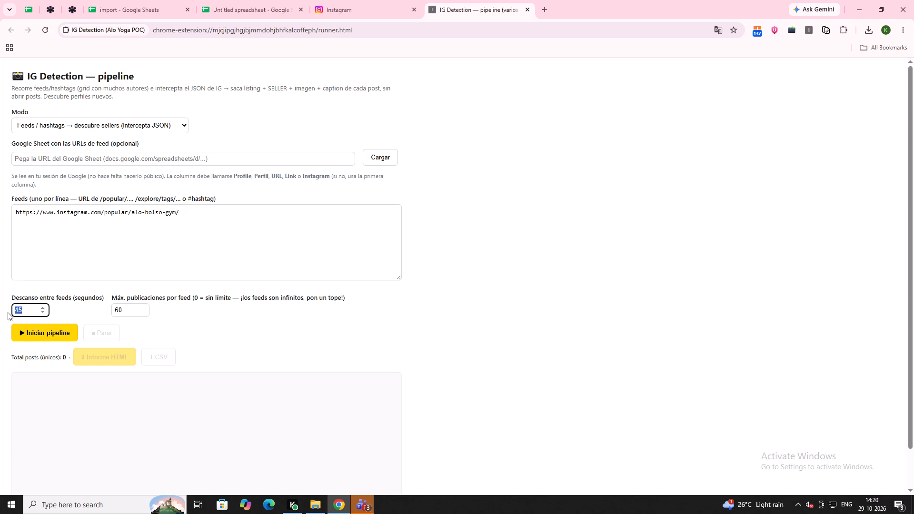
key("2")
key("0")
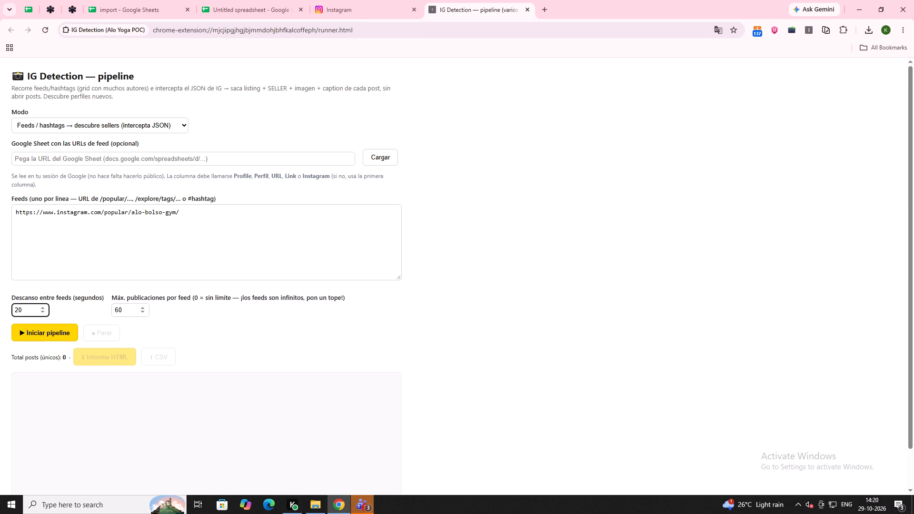
left_click_drag(125, 304, 87, 308)
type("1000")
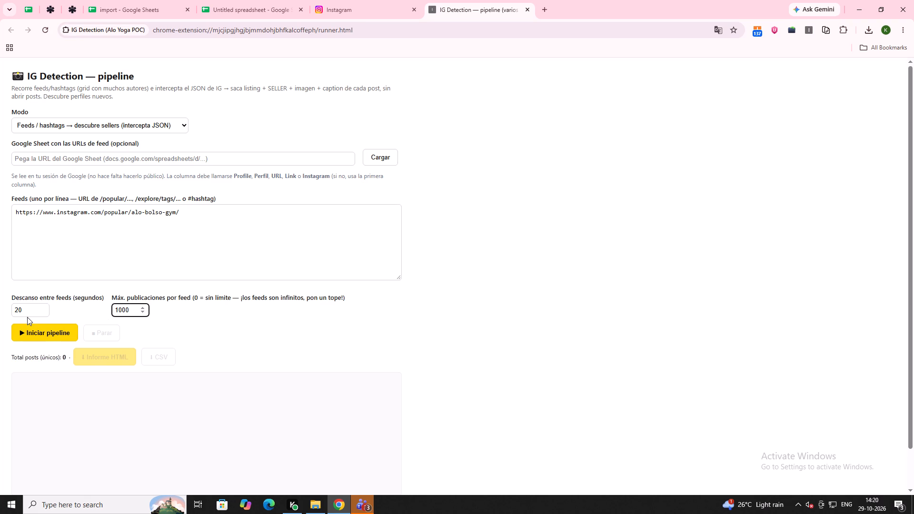
left_click(70, 332)
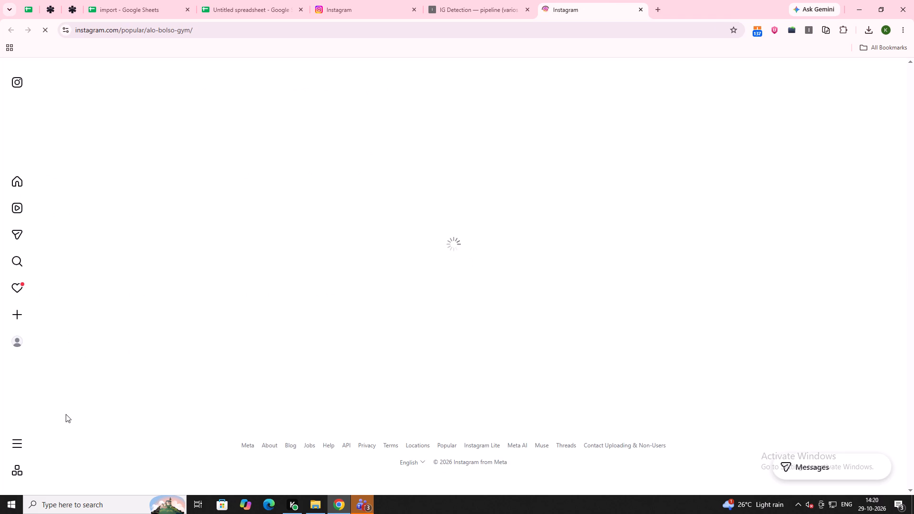
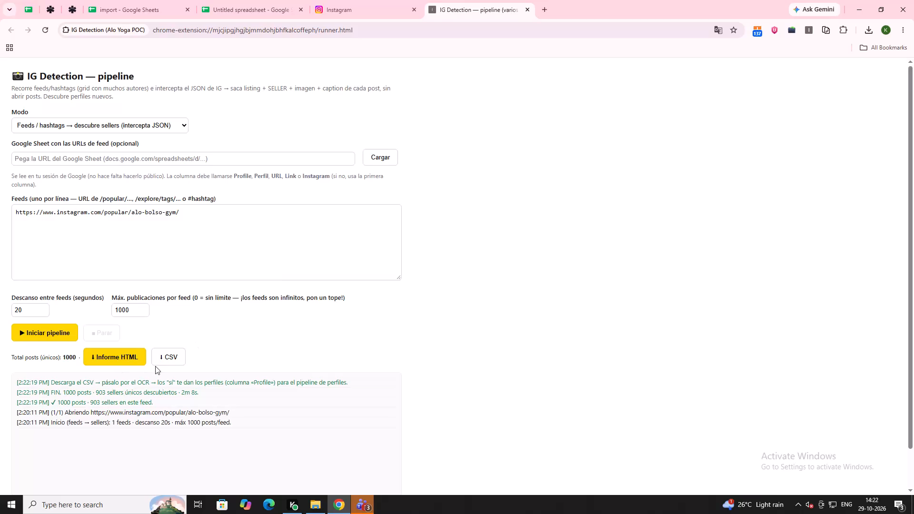
Download the alo-bolso-gym pipeline results as a CSV file.
left_click(168, 358)
Switch to File Explorer and run AloOCR from the 2-AloOCR folder to classify the downloaded pipeline CSV.
left_click(318, 509)
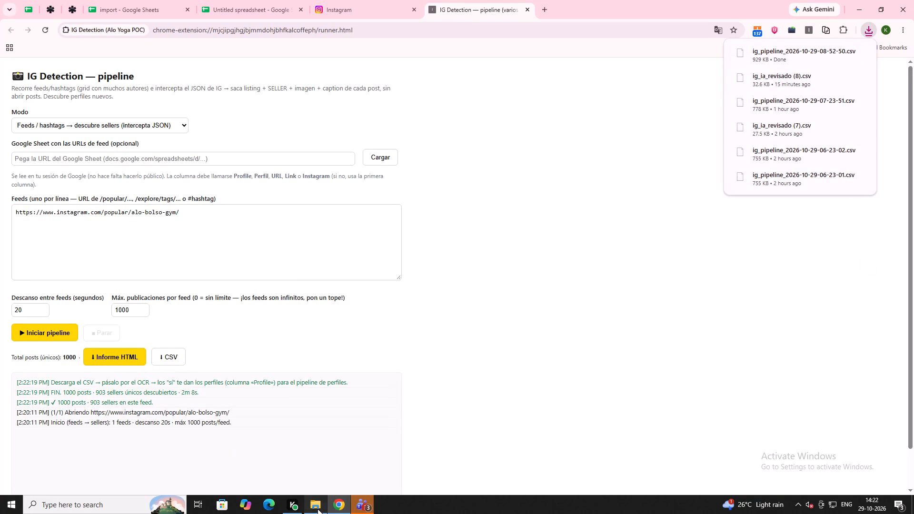
double_click(316, 173)
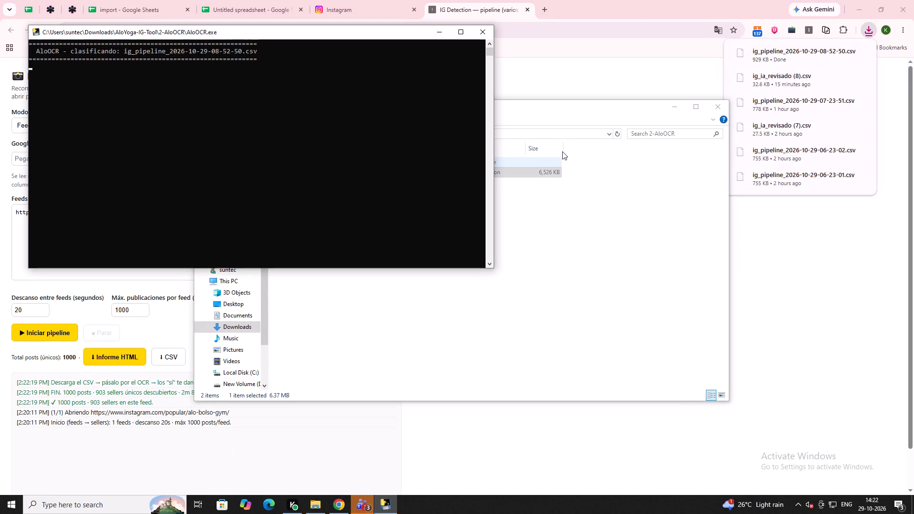
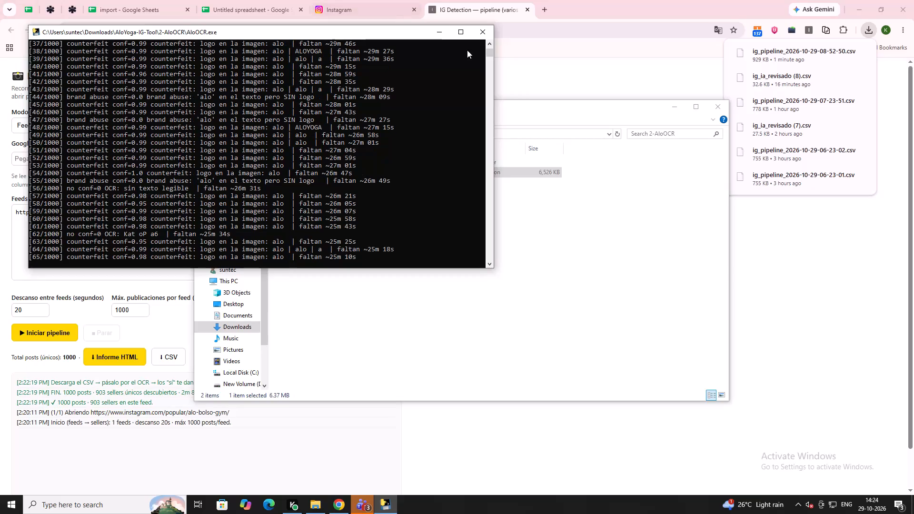
Minimise the AloOCR console and its folder window, and close the finished IG Detection pipeline page.
left_click(434, 31)
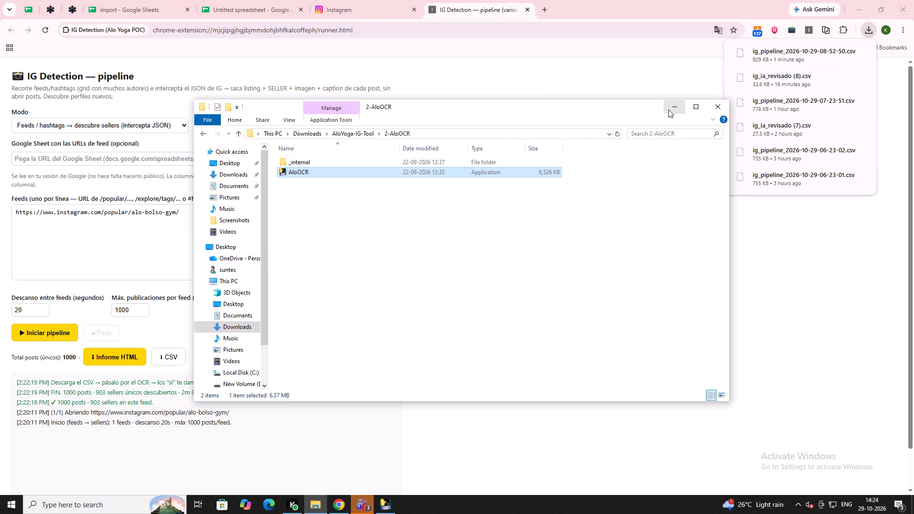
left_click(668, 109)
key("ctrl+w")
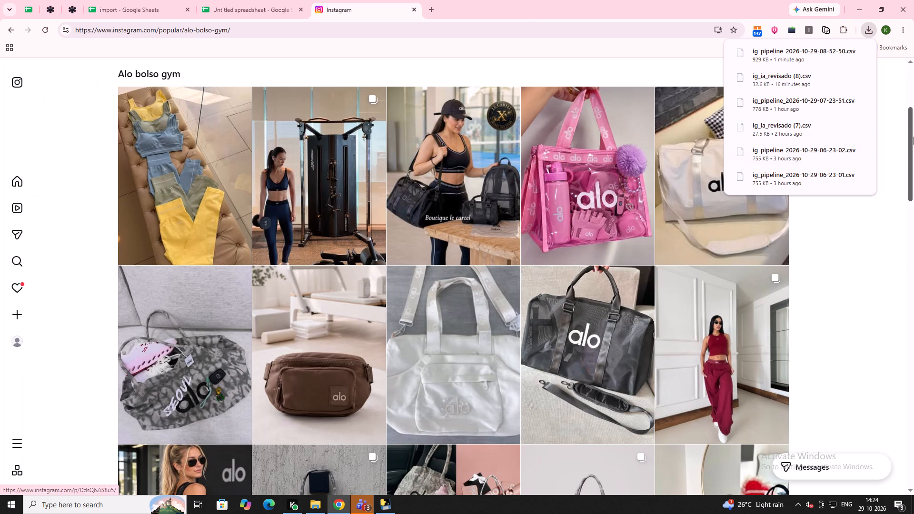
Copy the alo-bolso-gym feed address from Instagram and return to the owner's seller sheet in the Alo Yoga - Manual detection spreadsheet.
key("ctrl+l")
key("ctrl+c")
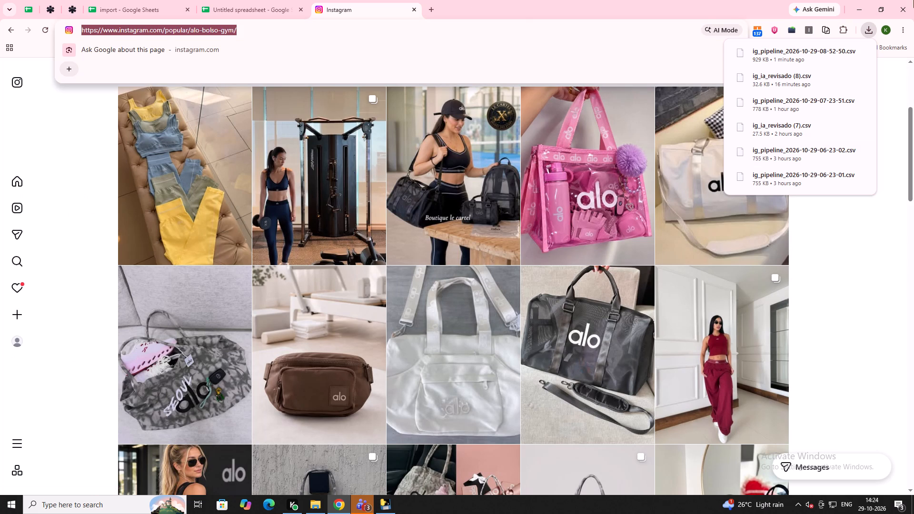
left_click(25, 0)
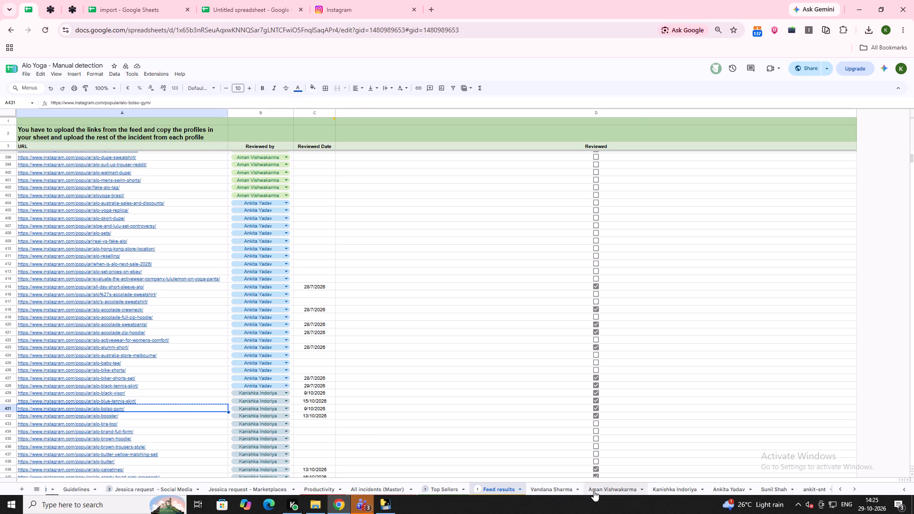
left_click(666, 488)
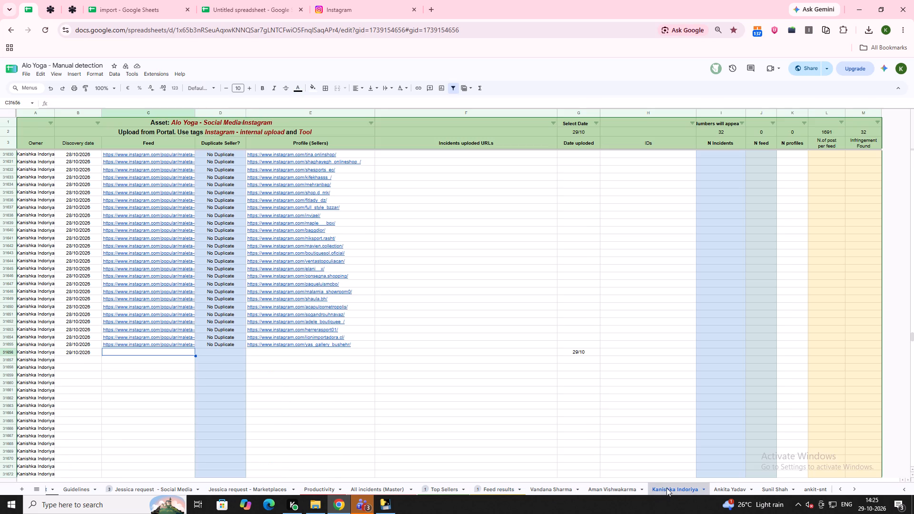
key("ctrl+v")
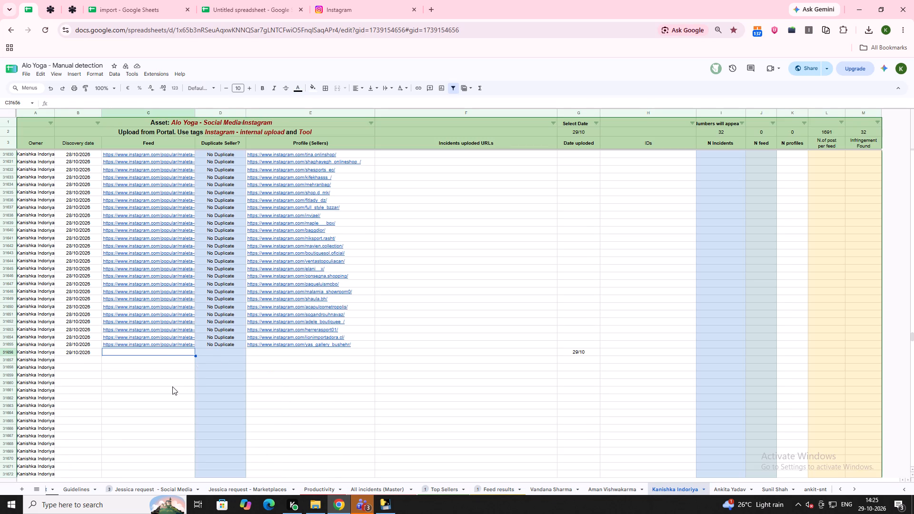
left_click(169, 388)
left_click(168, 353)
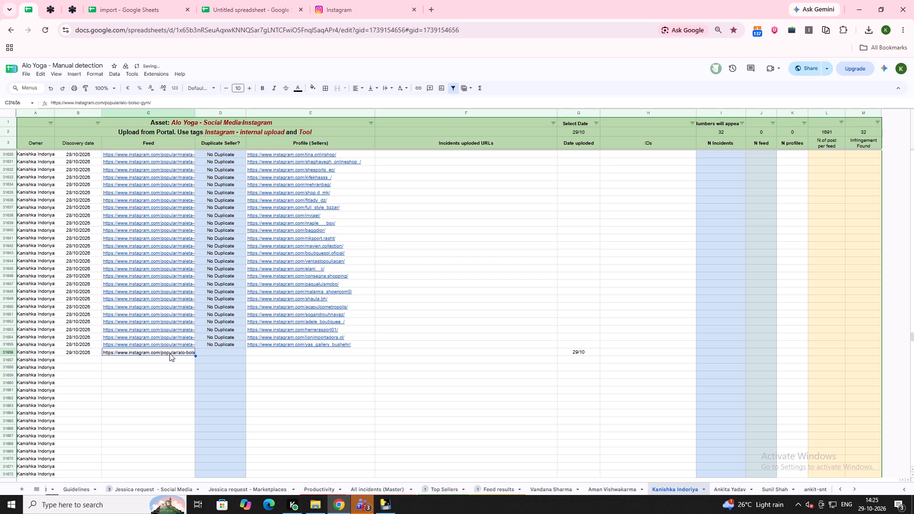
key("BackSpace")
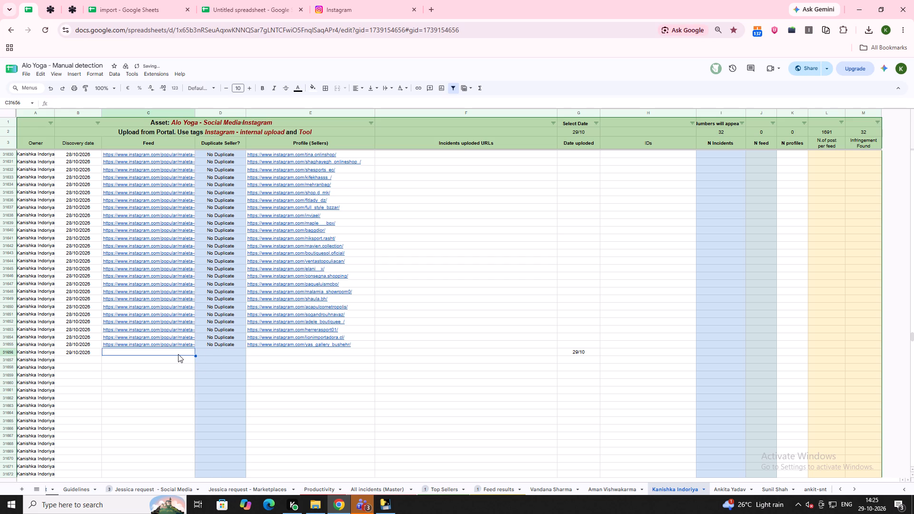
double_click(178, 354)
key("ctrl+v")
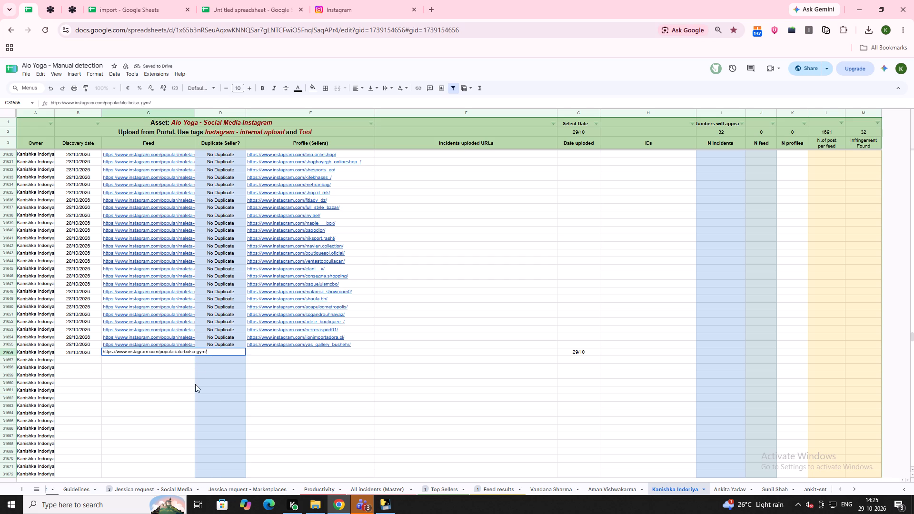
left_click(195, 384)
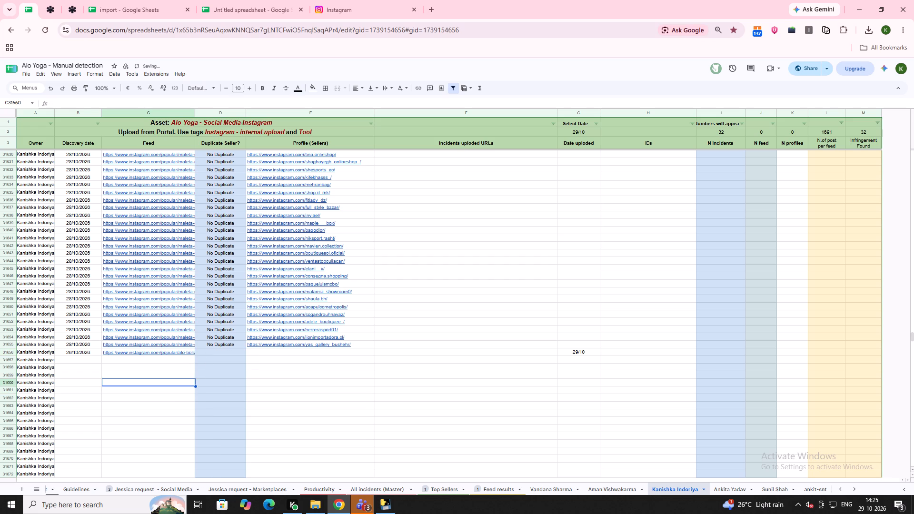
Enter 1000 as the N.of post per feed value in row 31656, the entry dated 29/10/2026.
left_click(216, 355)
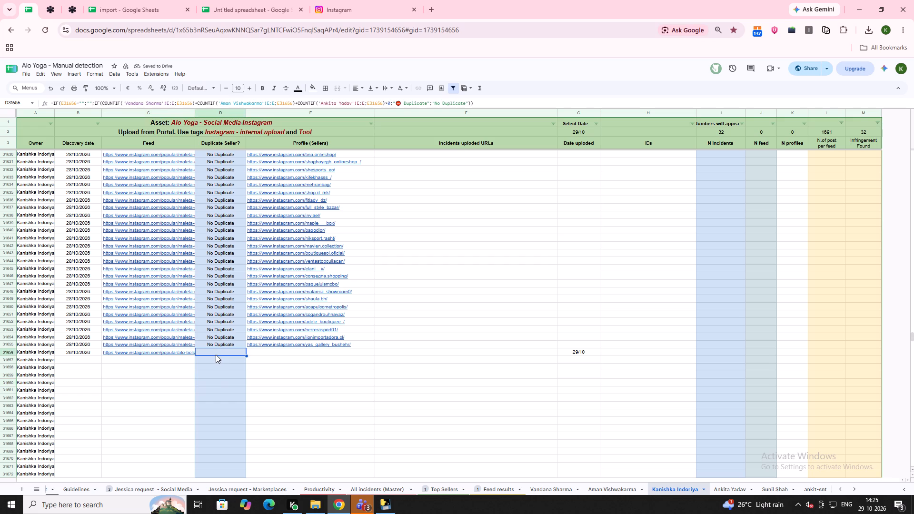
key("Right")
key("Right")
key("Right")
key("Right")
key("Right")
key("Right")
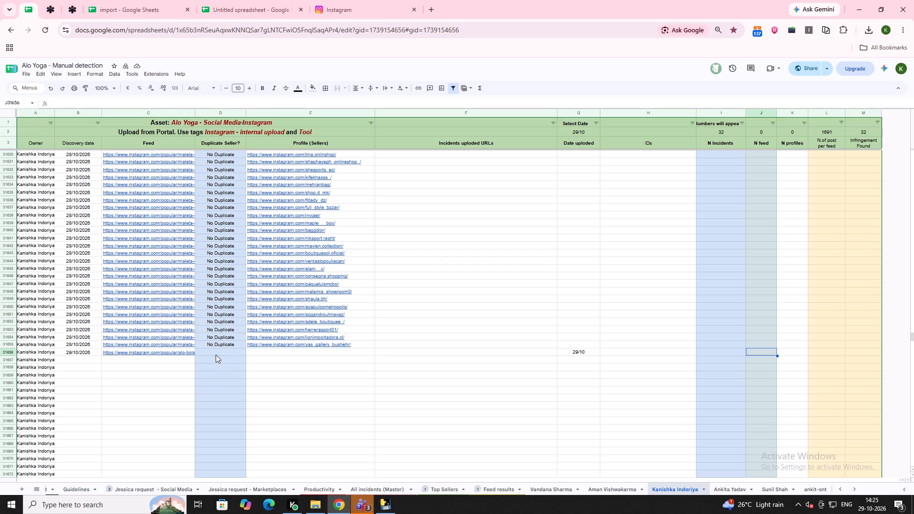
key("Right")
key("Right")
type("1000")
key("Left")
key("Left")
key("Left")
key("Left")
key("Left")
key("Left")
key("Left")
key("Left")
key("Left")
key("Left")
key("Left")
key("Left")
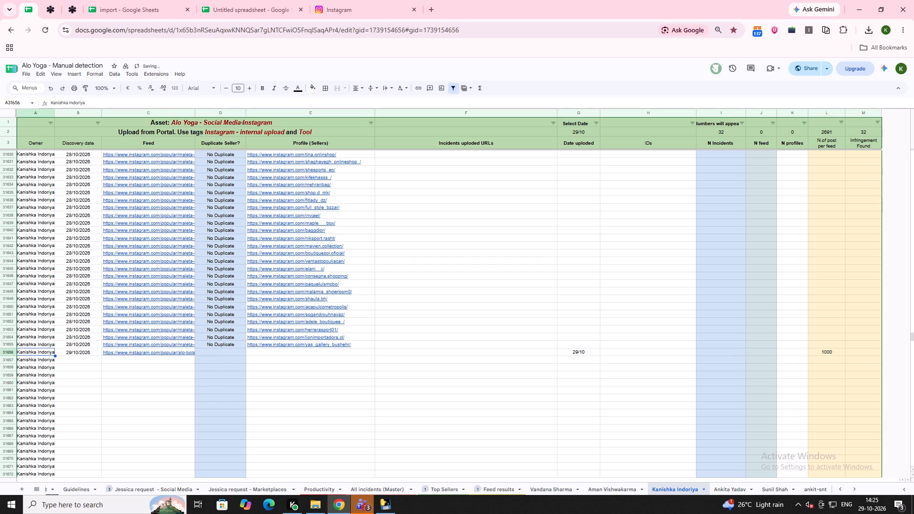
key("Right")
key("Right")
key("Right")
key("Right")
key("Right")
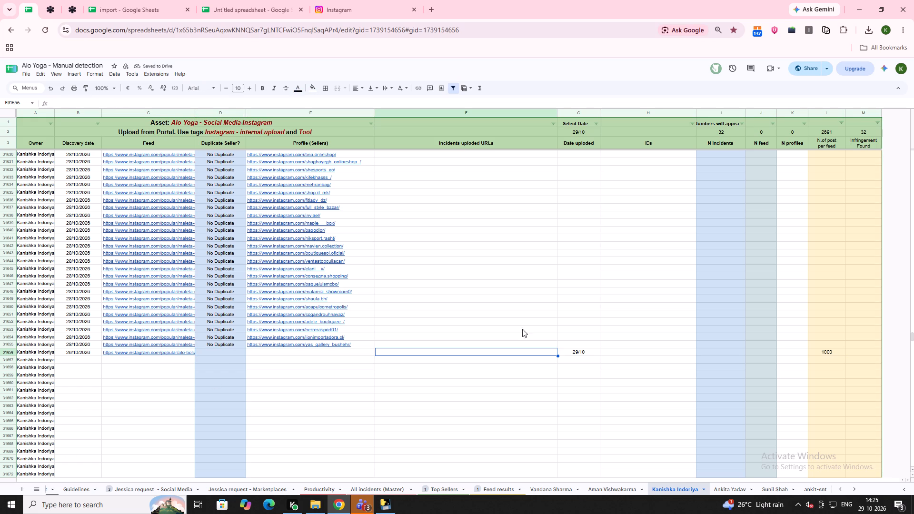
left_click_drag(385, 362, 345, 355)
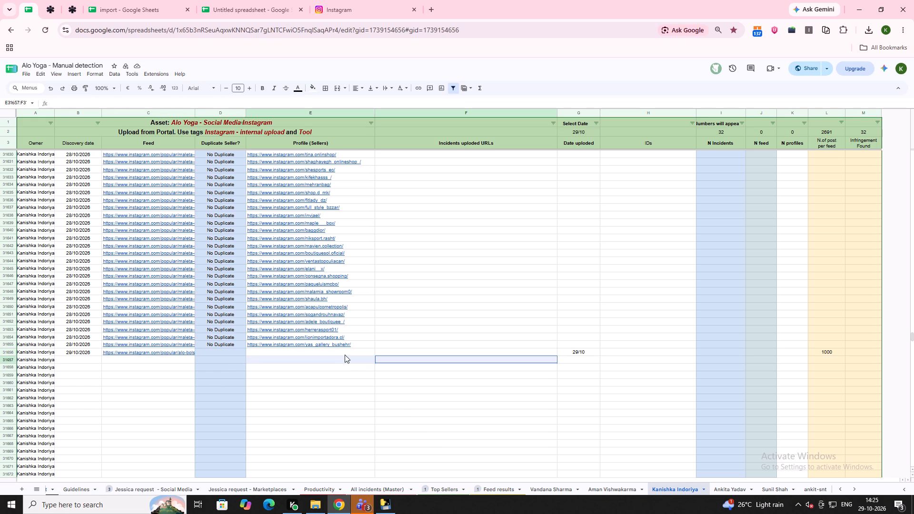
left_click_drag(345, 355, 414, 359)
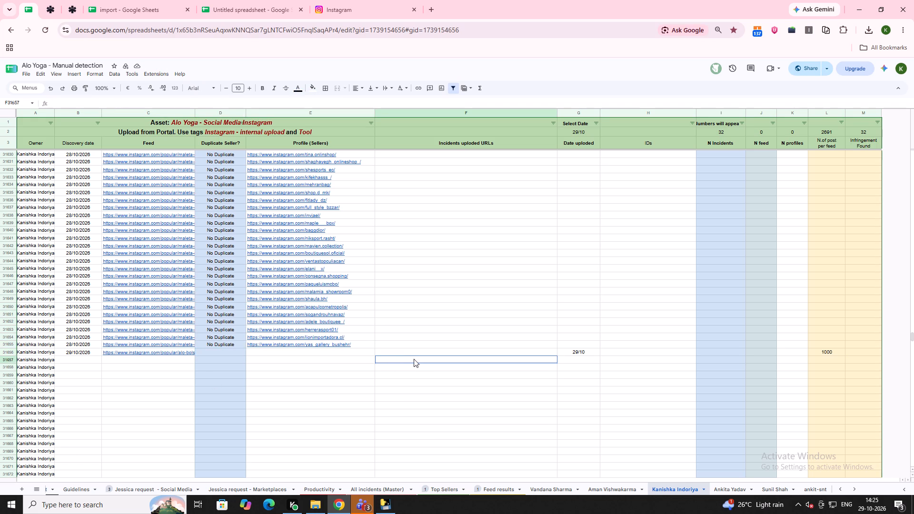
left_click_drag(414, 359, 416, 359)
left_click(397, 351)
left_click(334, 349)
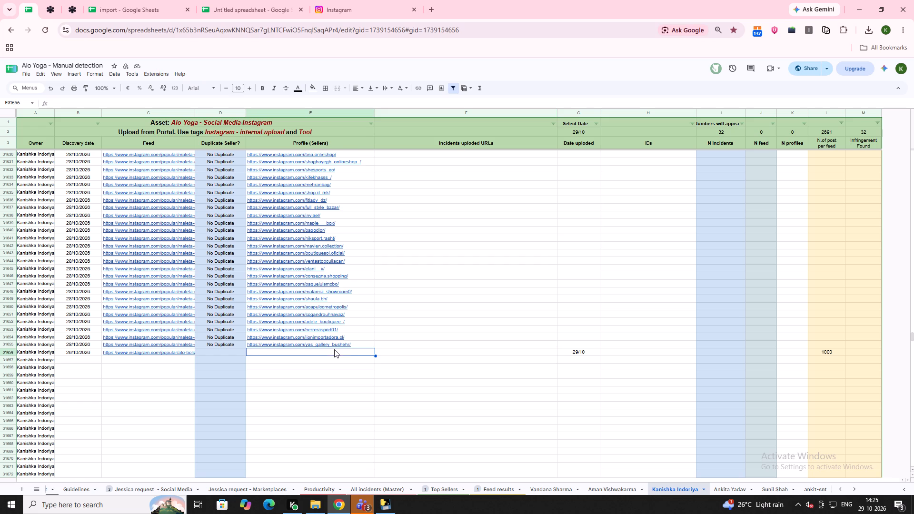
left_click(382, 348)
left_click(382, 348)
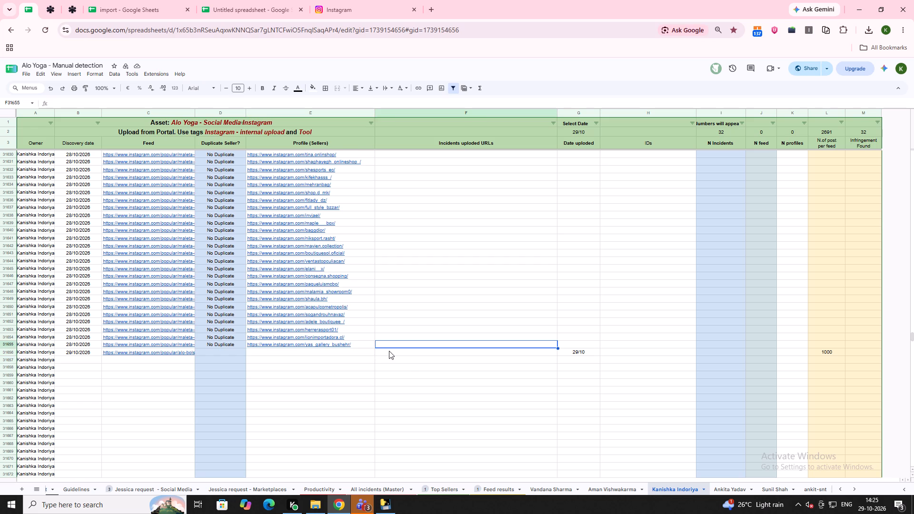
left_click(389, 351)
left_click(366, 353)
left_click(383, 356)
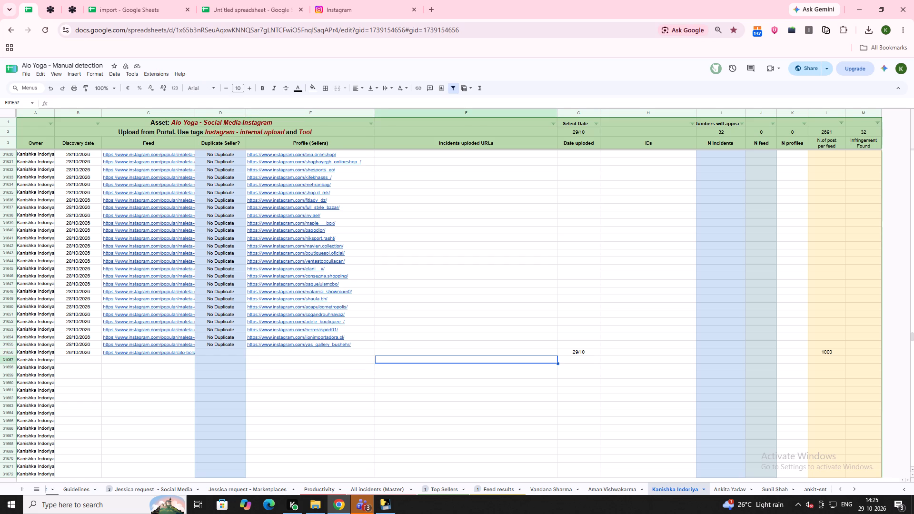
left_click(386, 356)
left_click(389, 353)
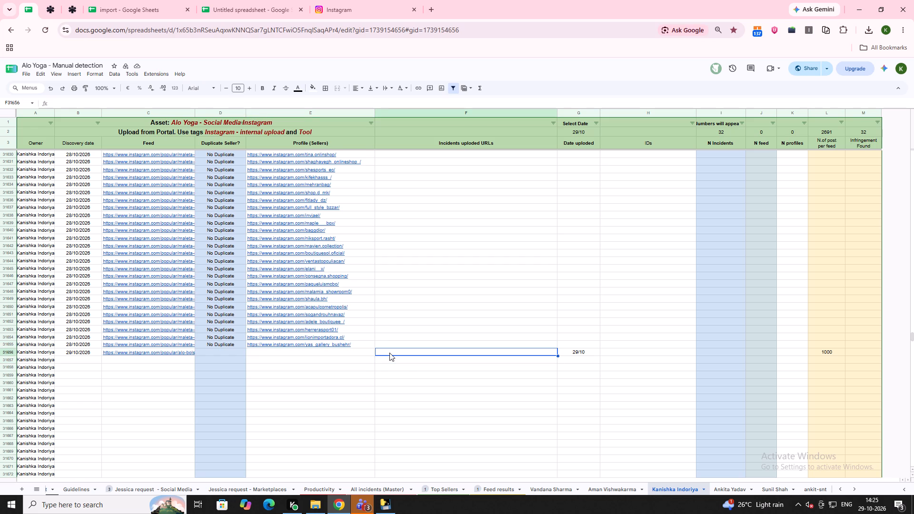